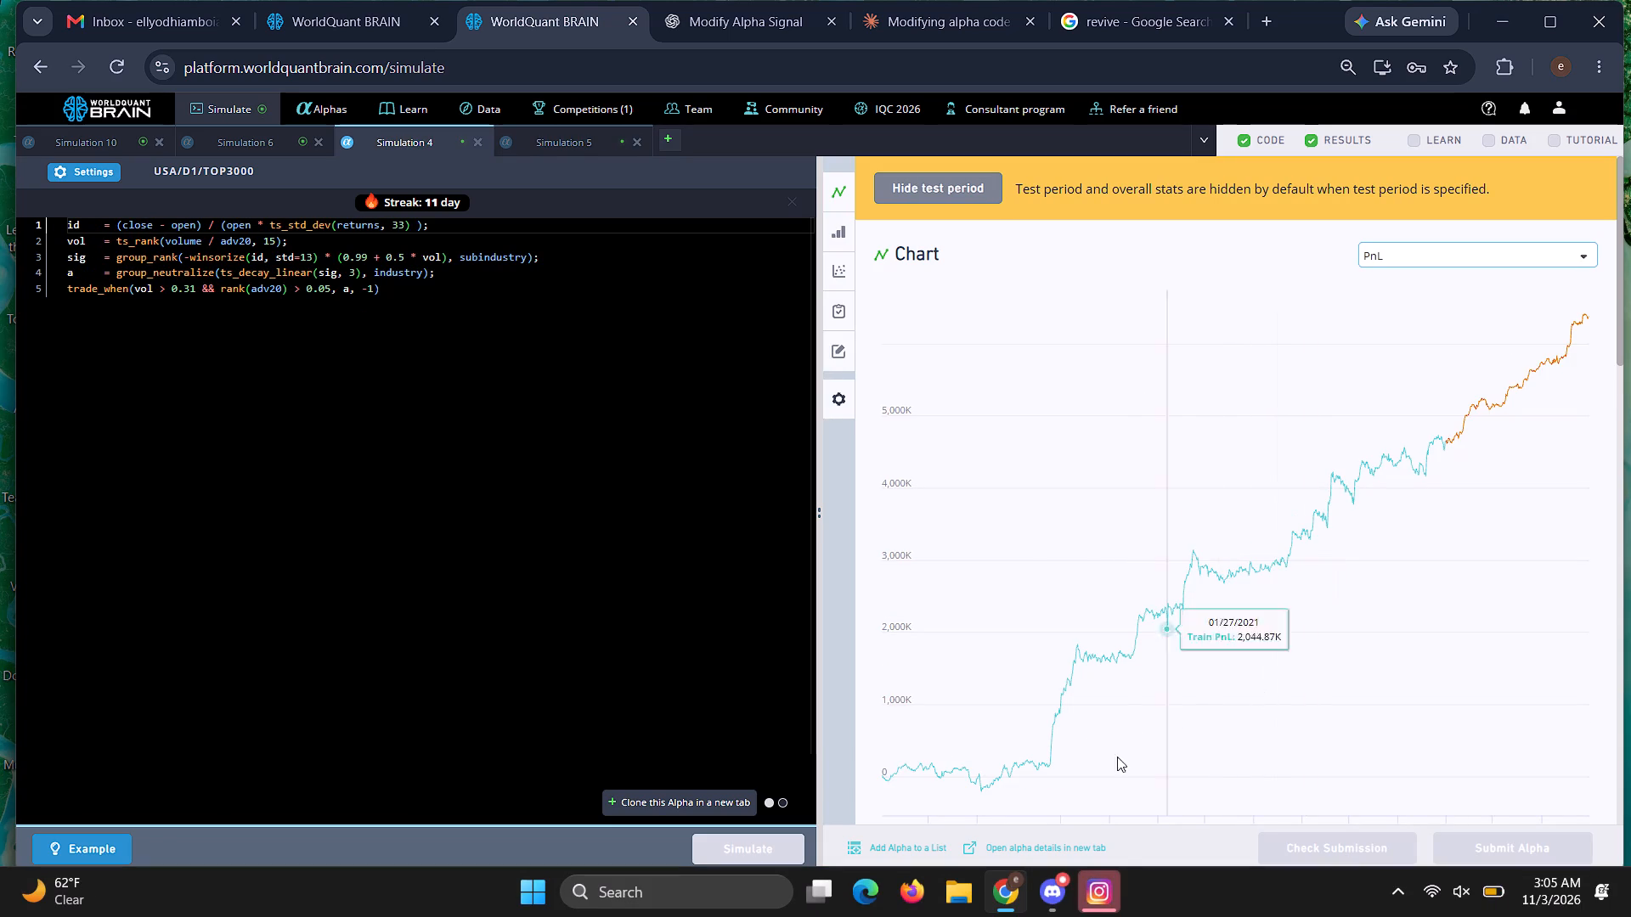
Switch to the Instagram app and close its login window.
left_click(1097, 897)
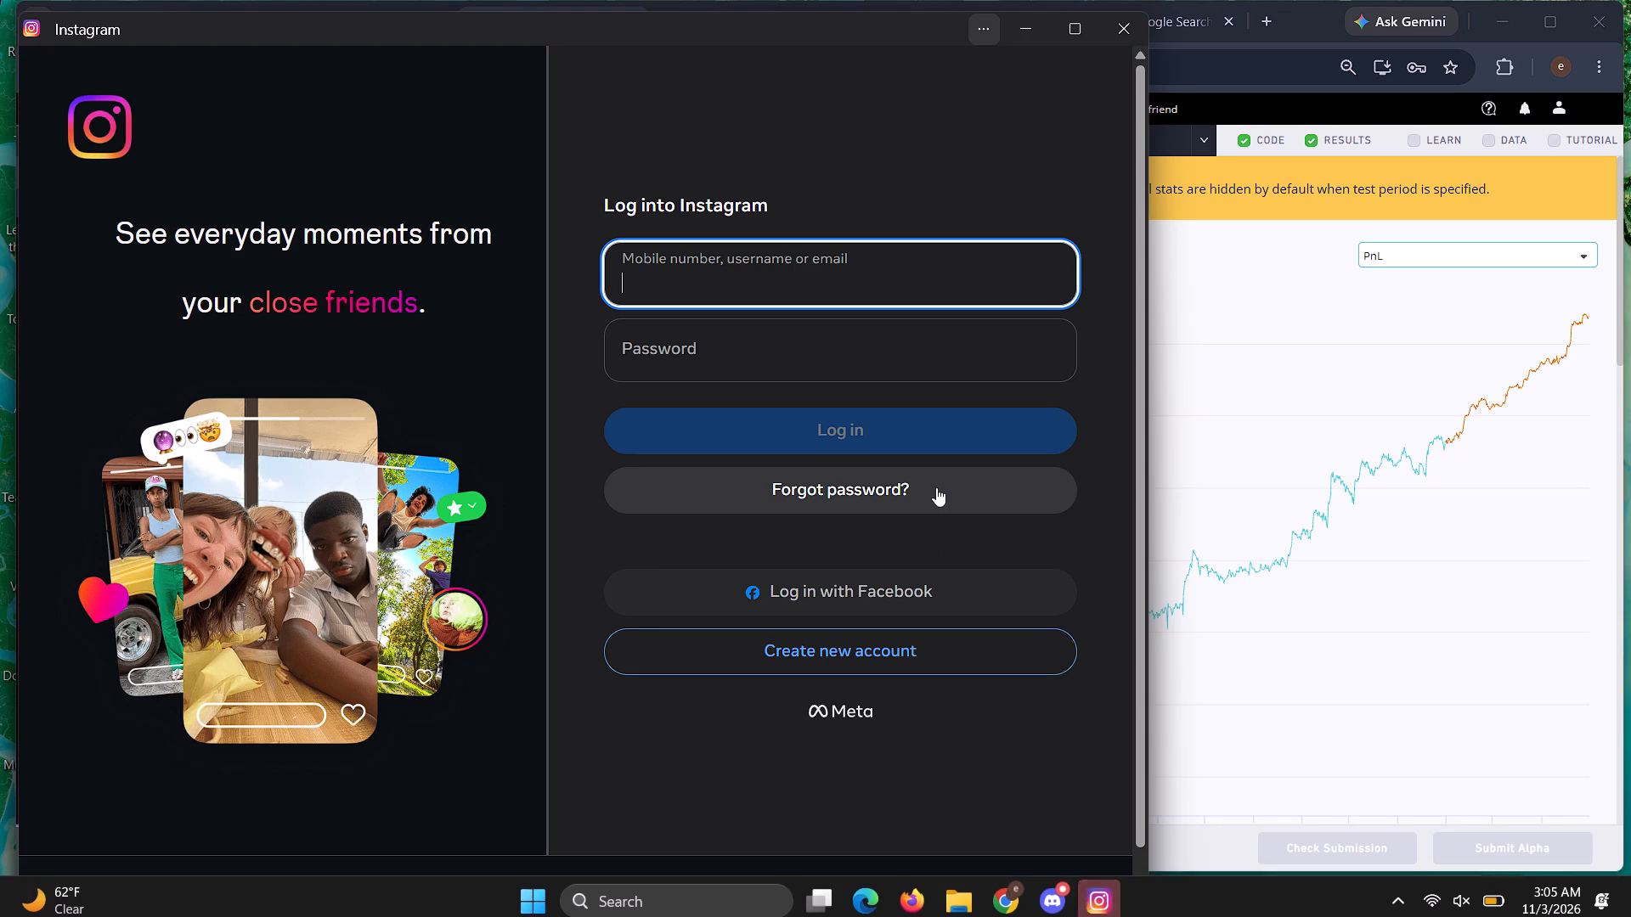
left_click(1105, 35)
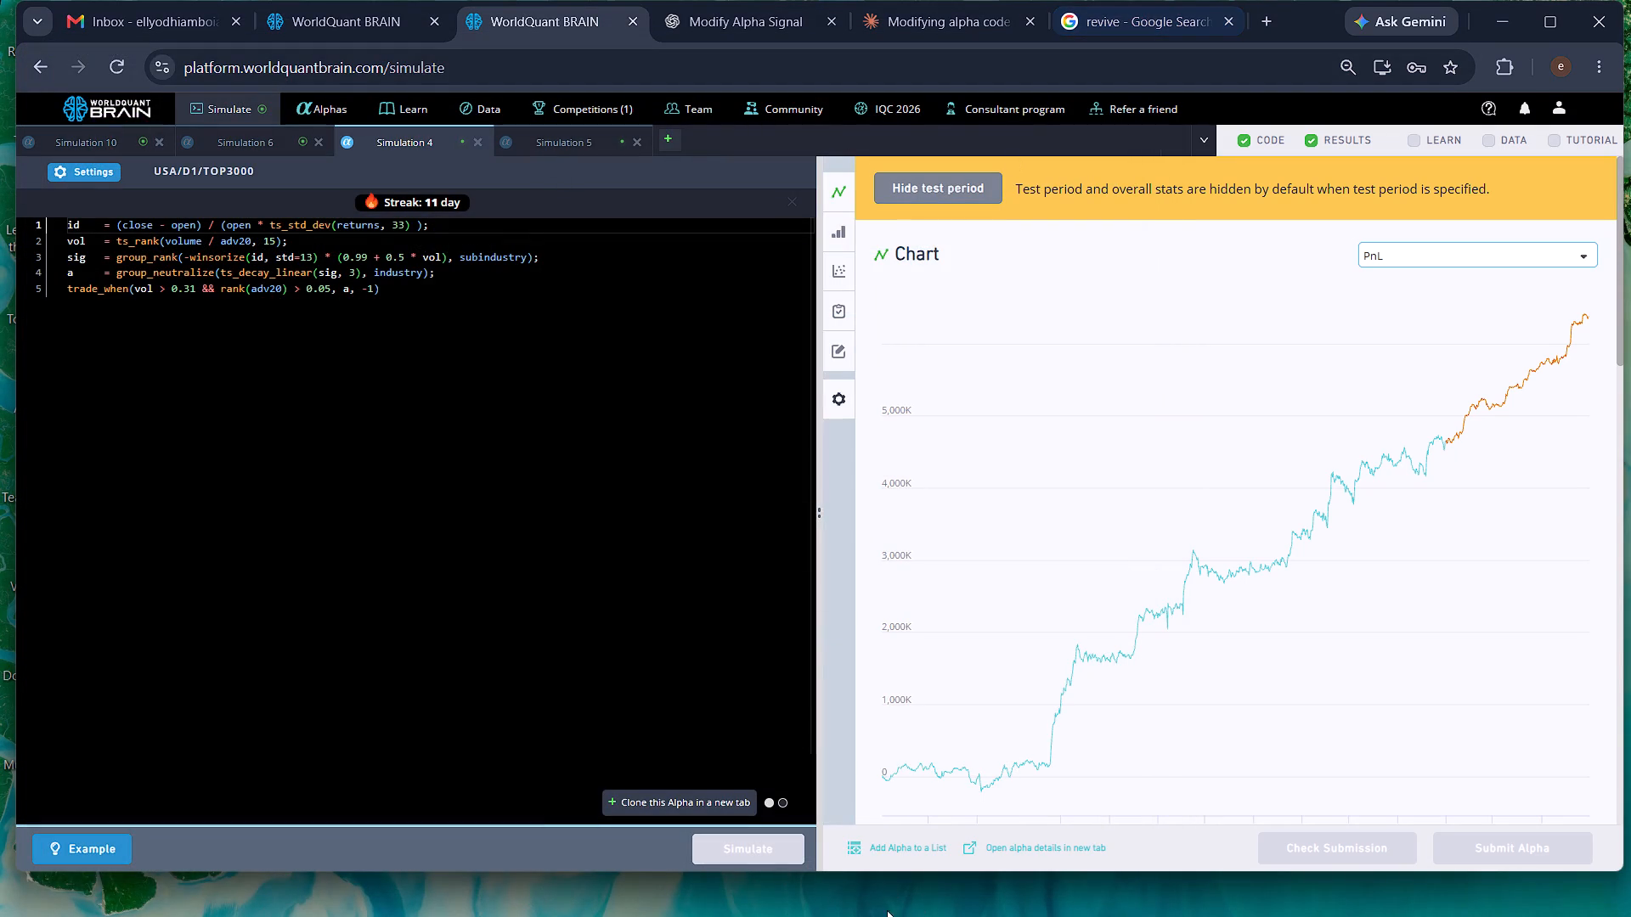
Open the Windows search.
left_click(683, 904)
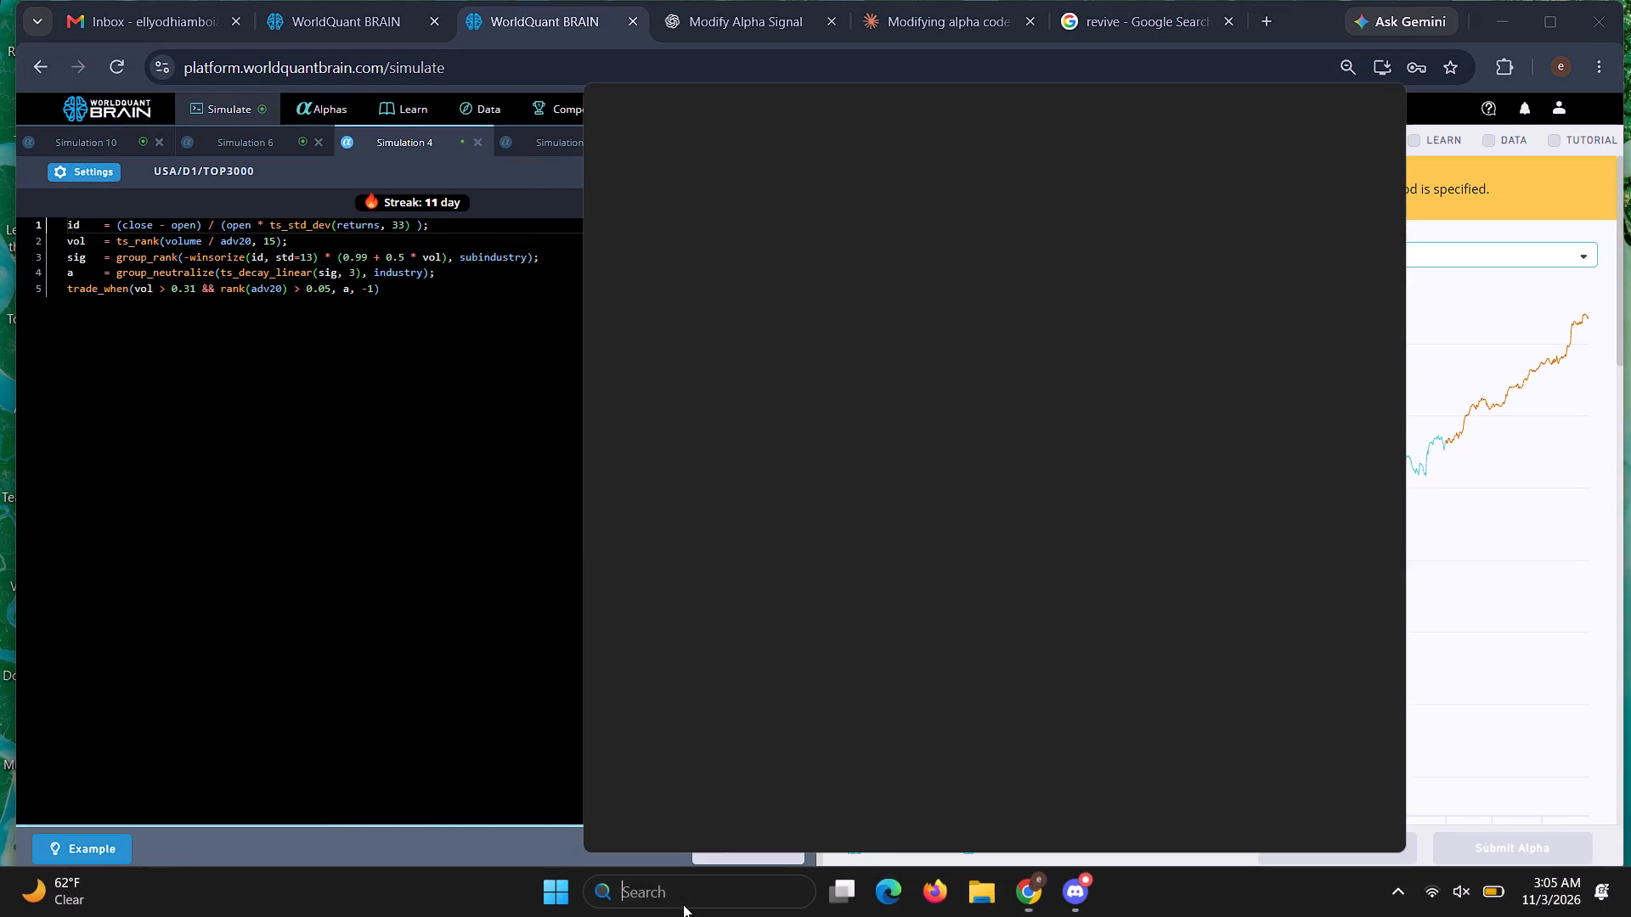
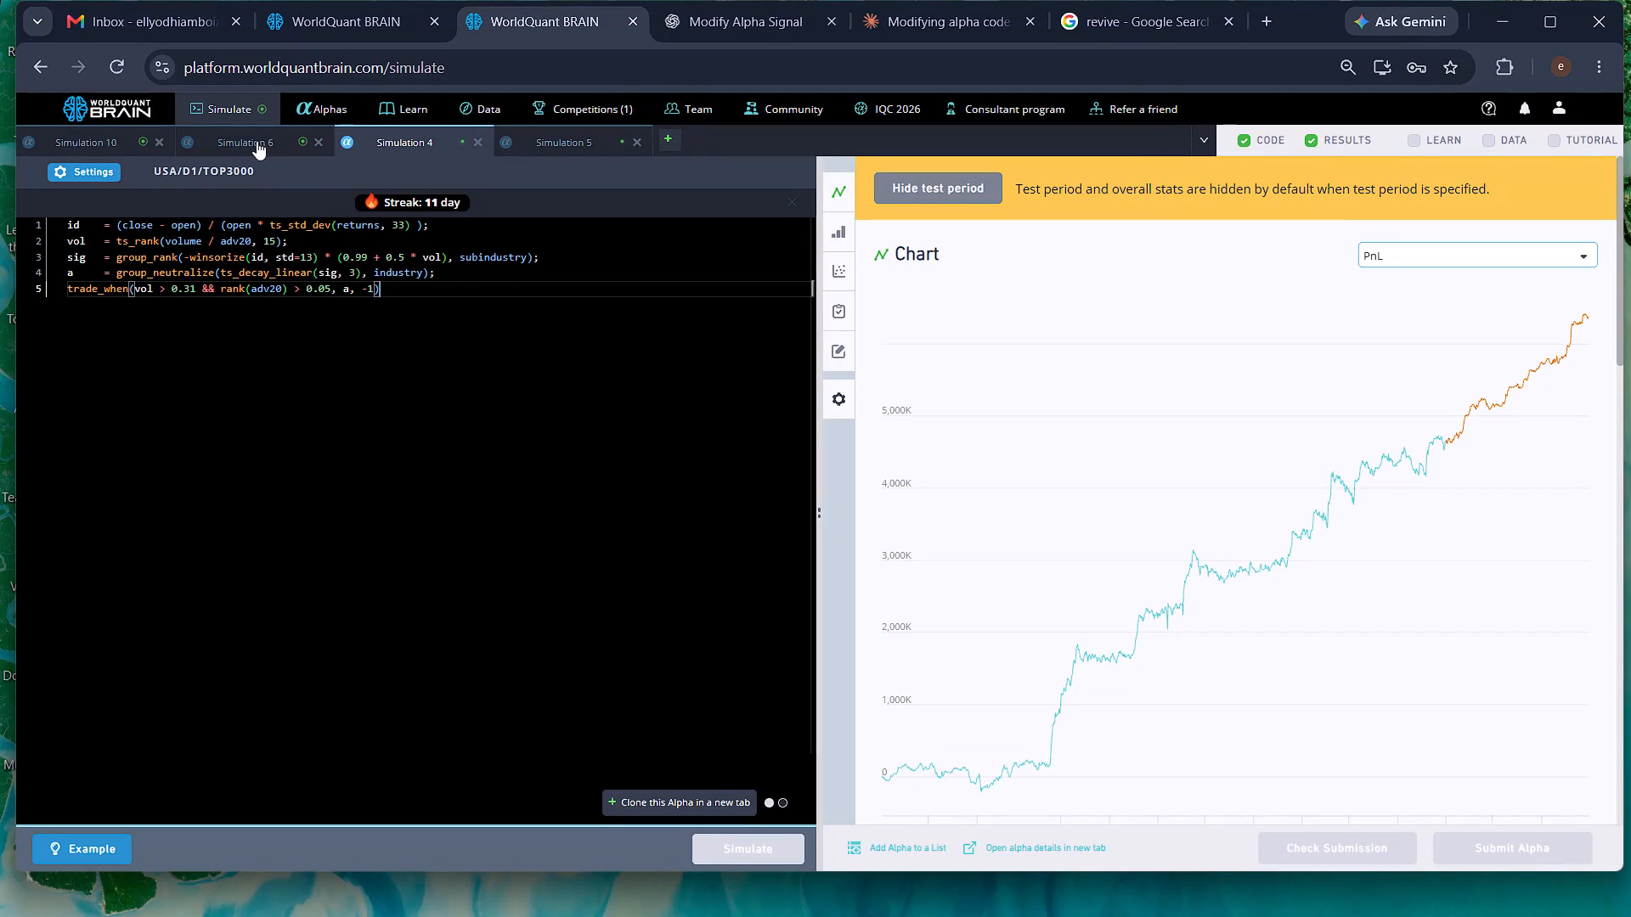
Reveal Simulation 6's test period results and expand its failed checks under IS Testing Status.
left_click(252, 141)
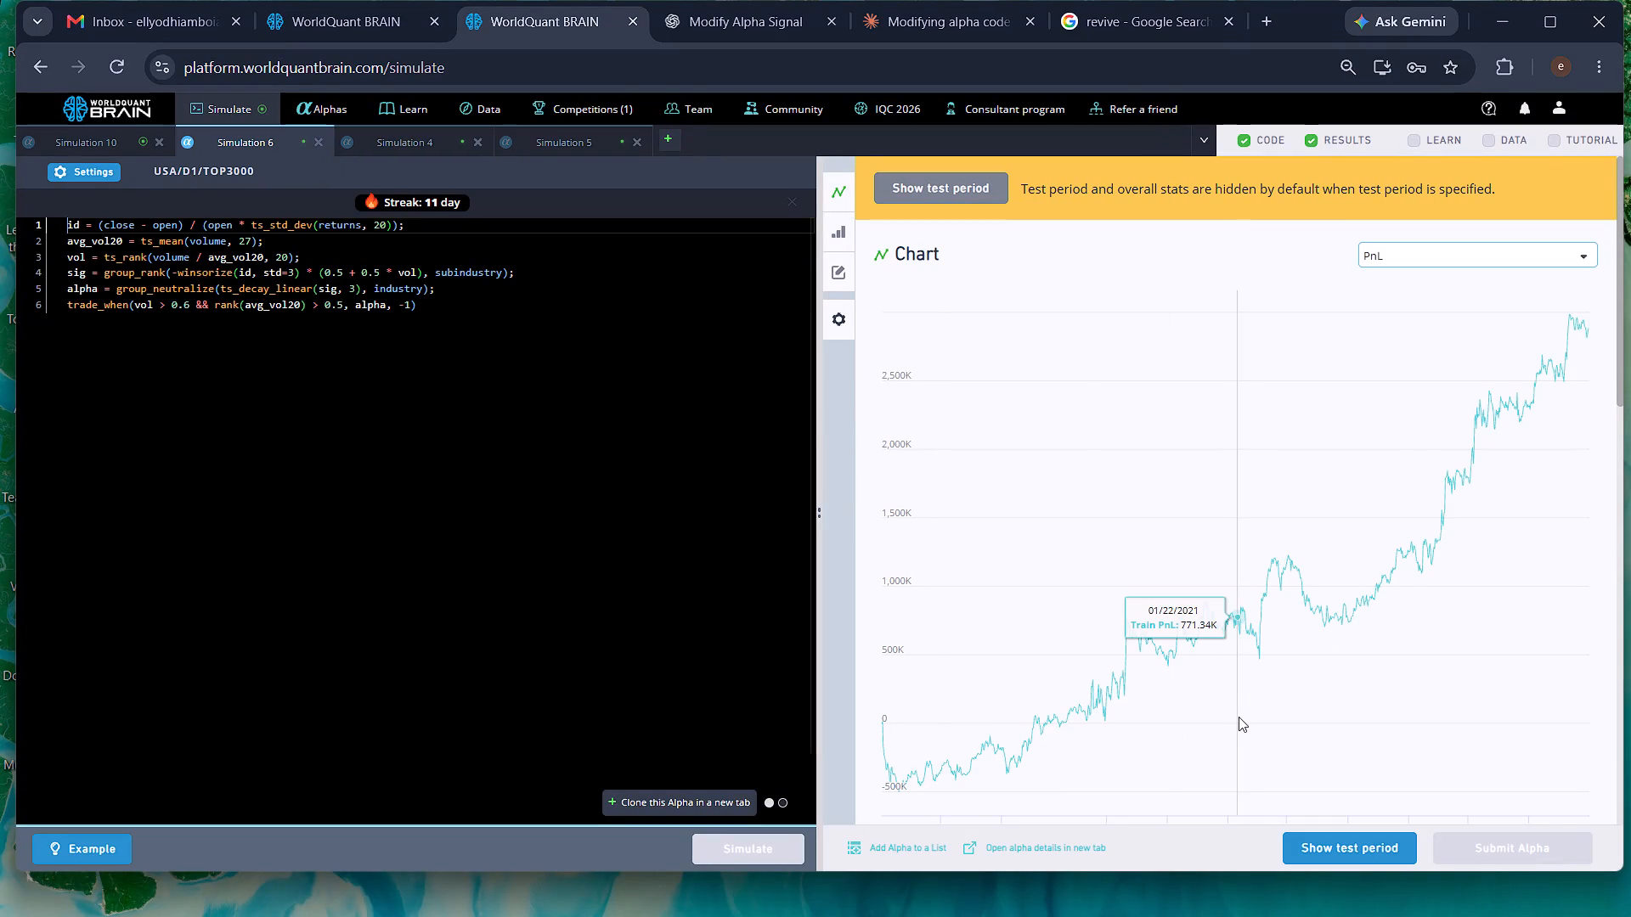
left_click(1363, 841)
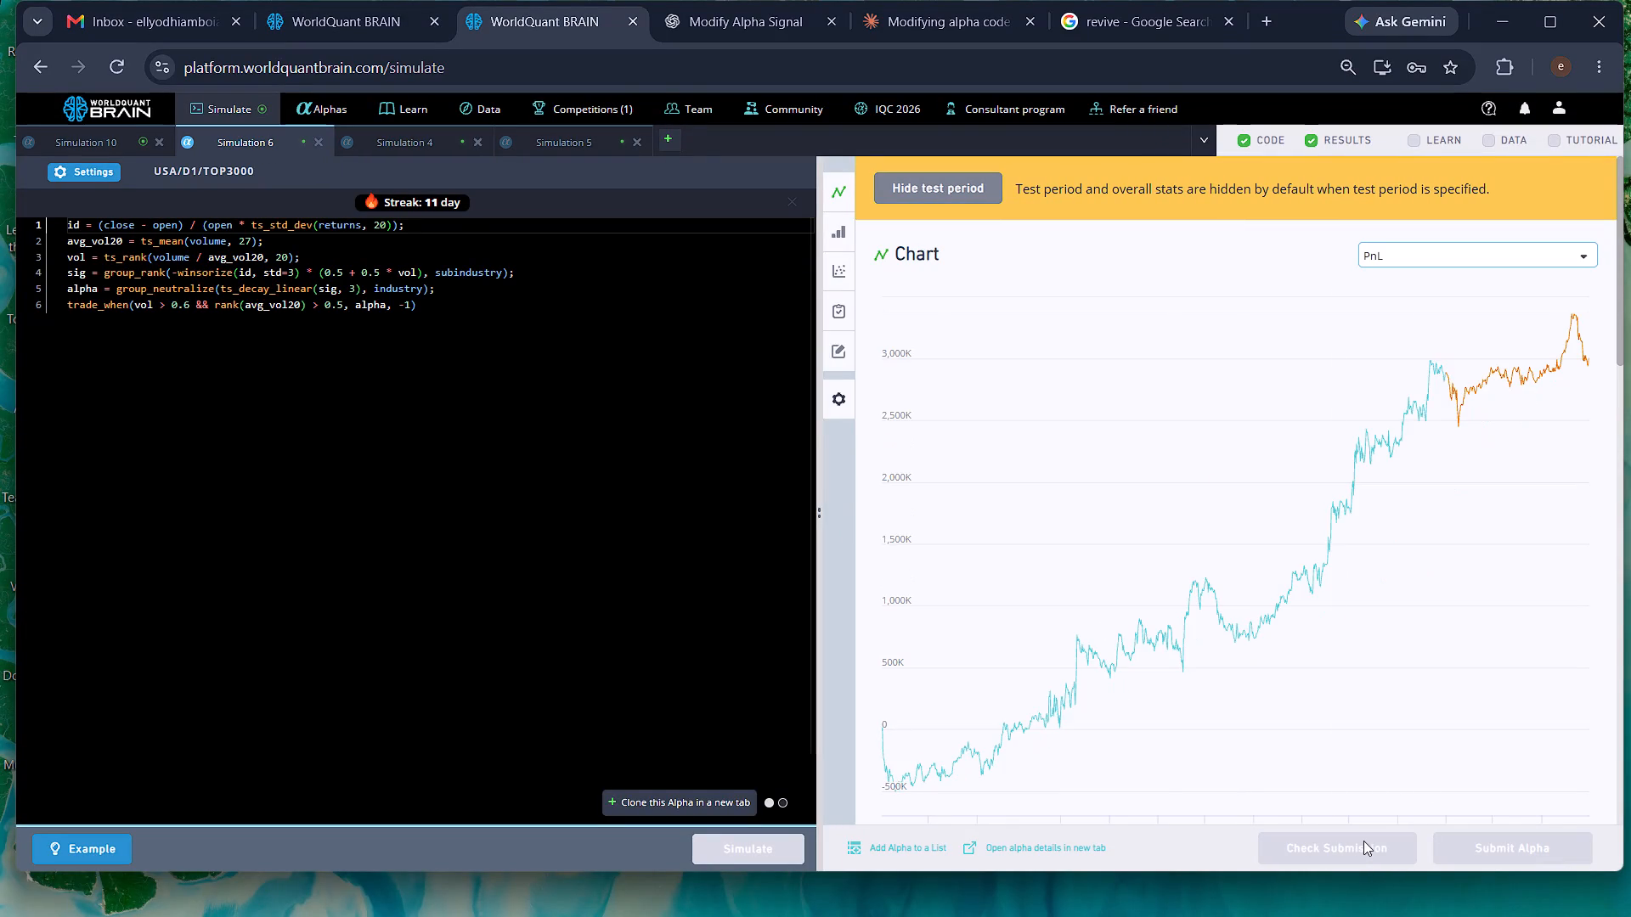
left_click(1619, 759)
left_click(1619, 759)
left_click(1619, 759)
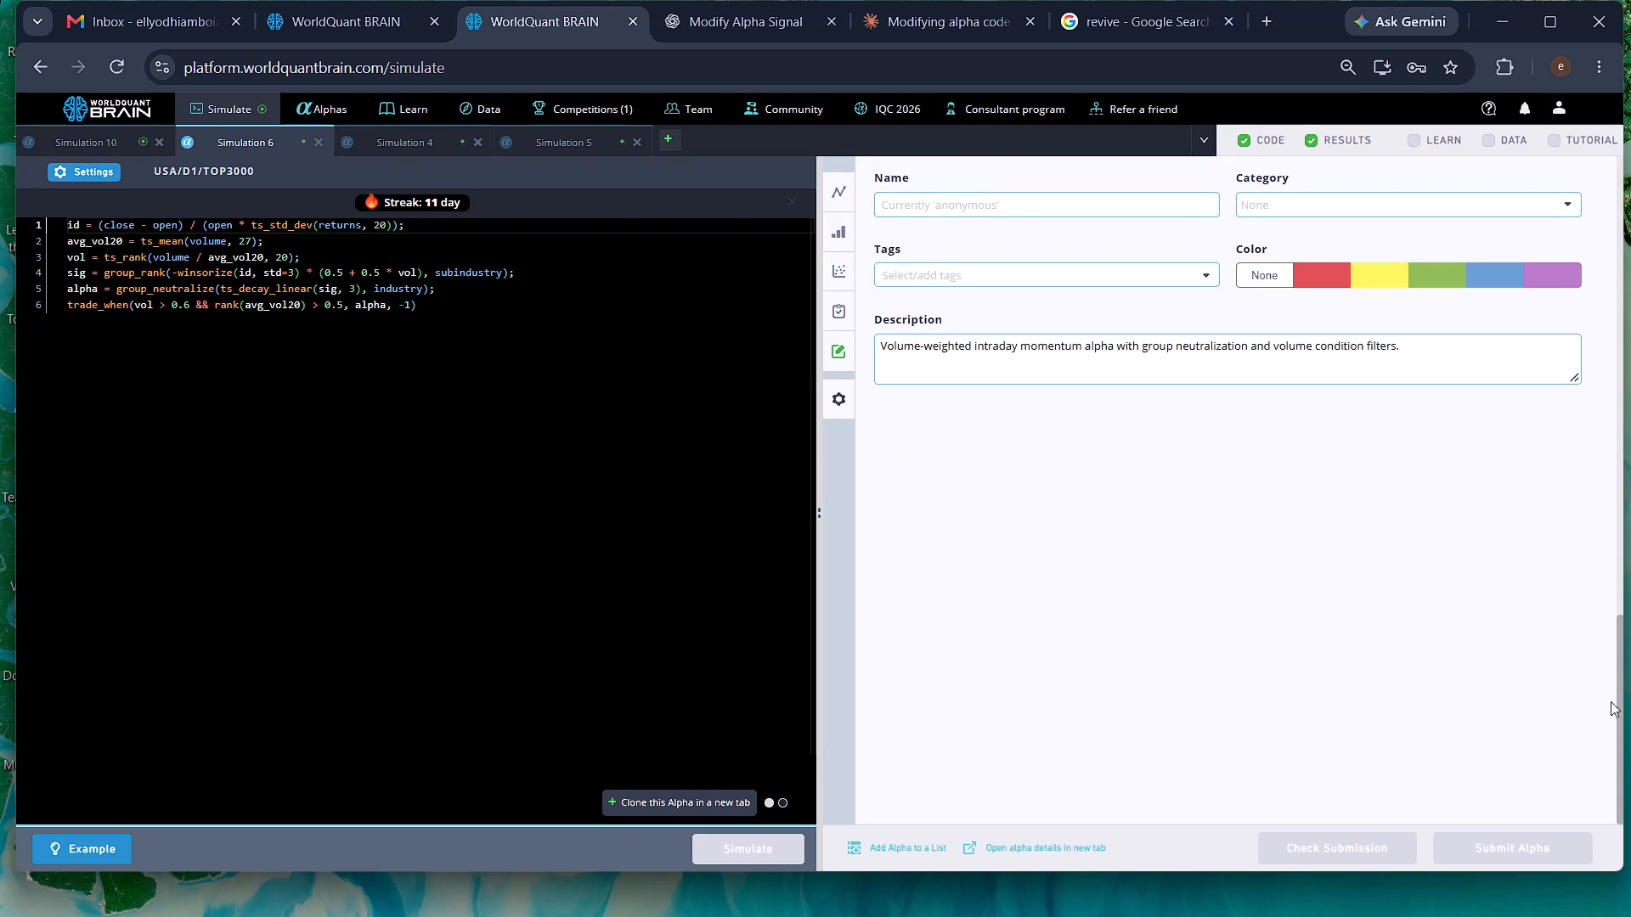
left_click(1618, 595)
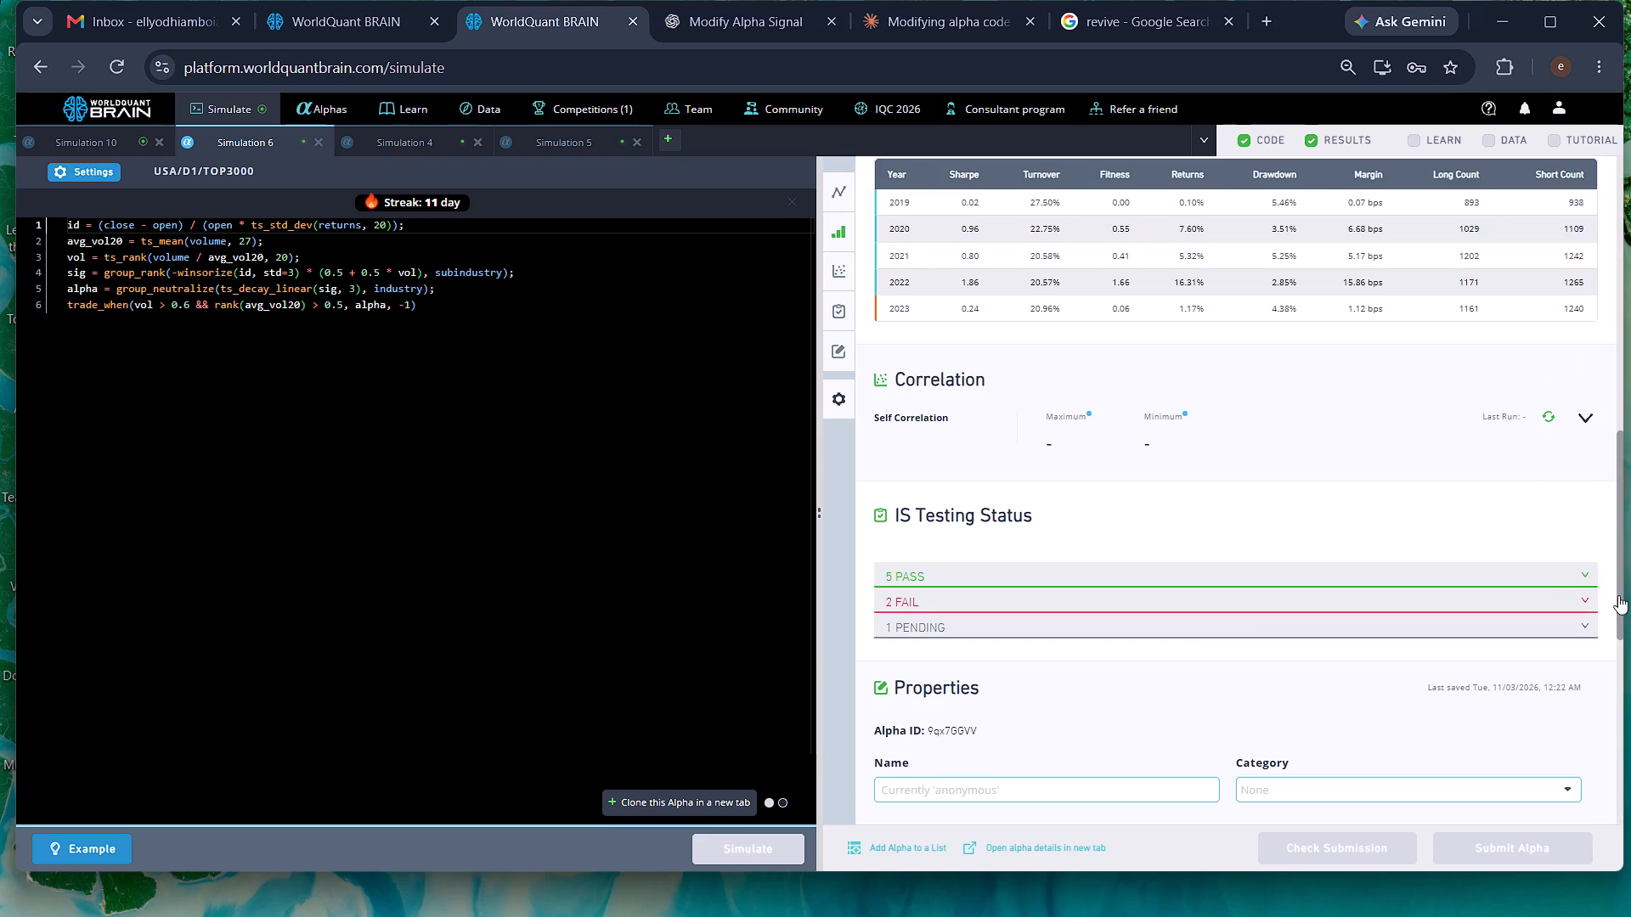
left_click(1076, 599)
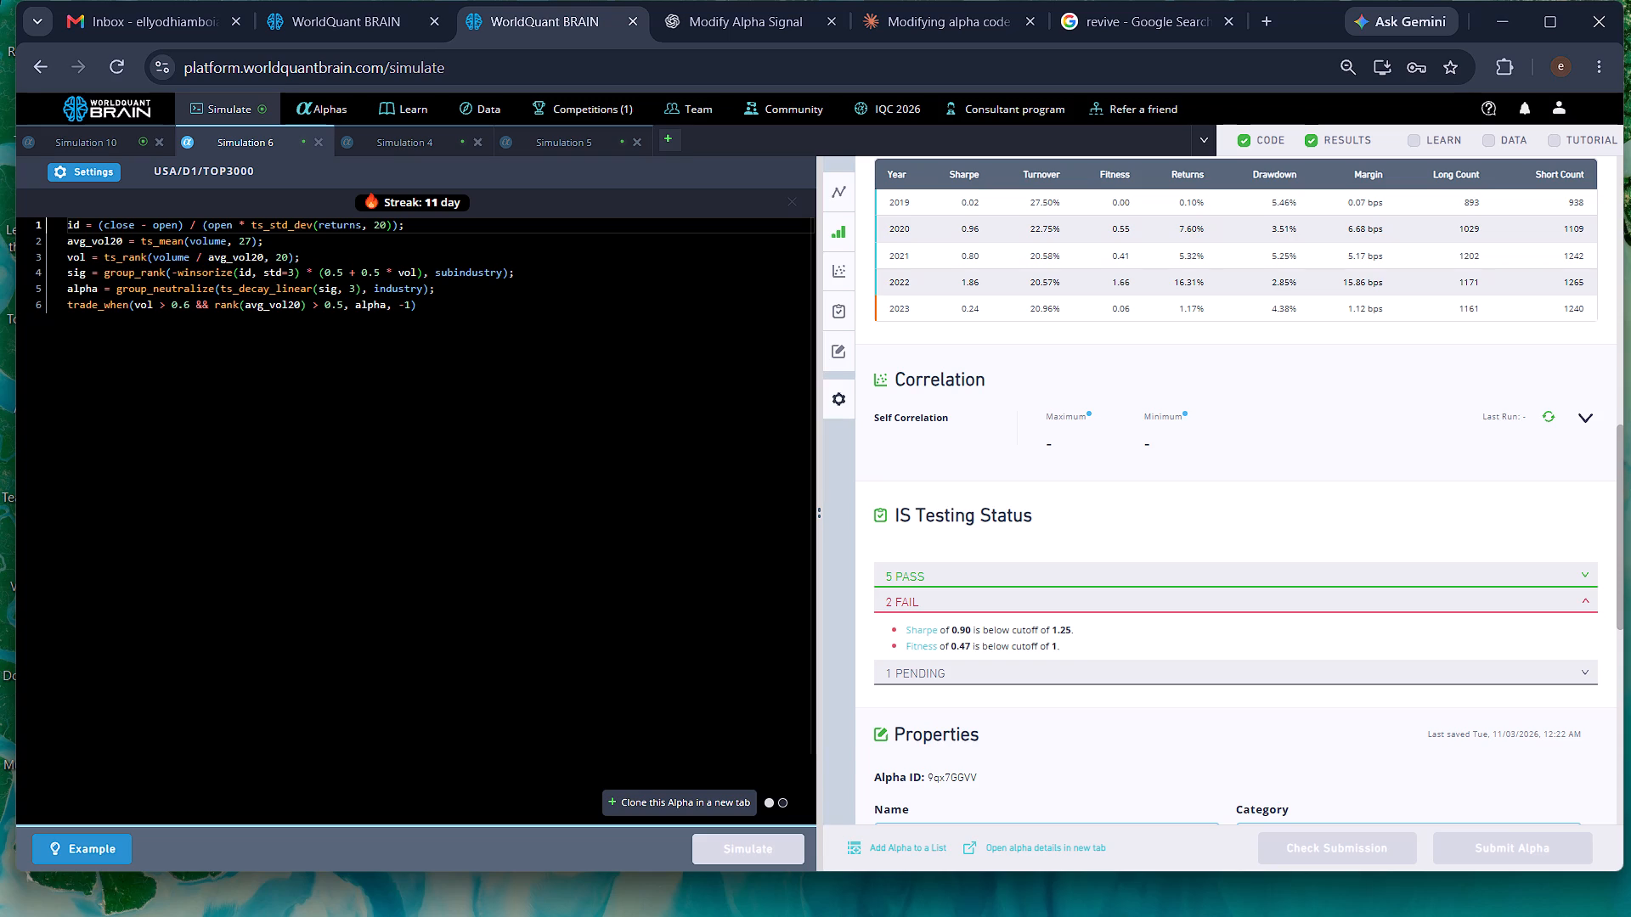
Set the vol threshold in Simulation 6's trade_when line to 0.32 and run the simulation.
left_click(192, 305)
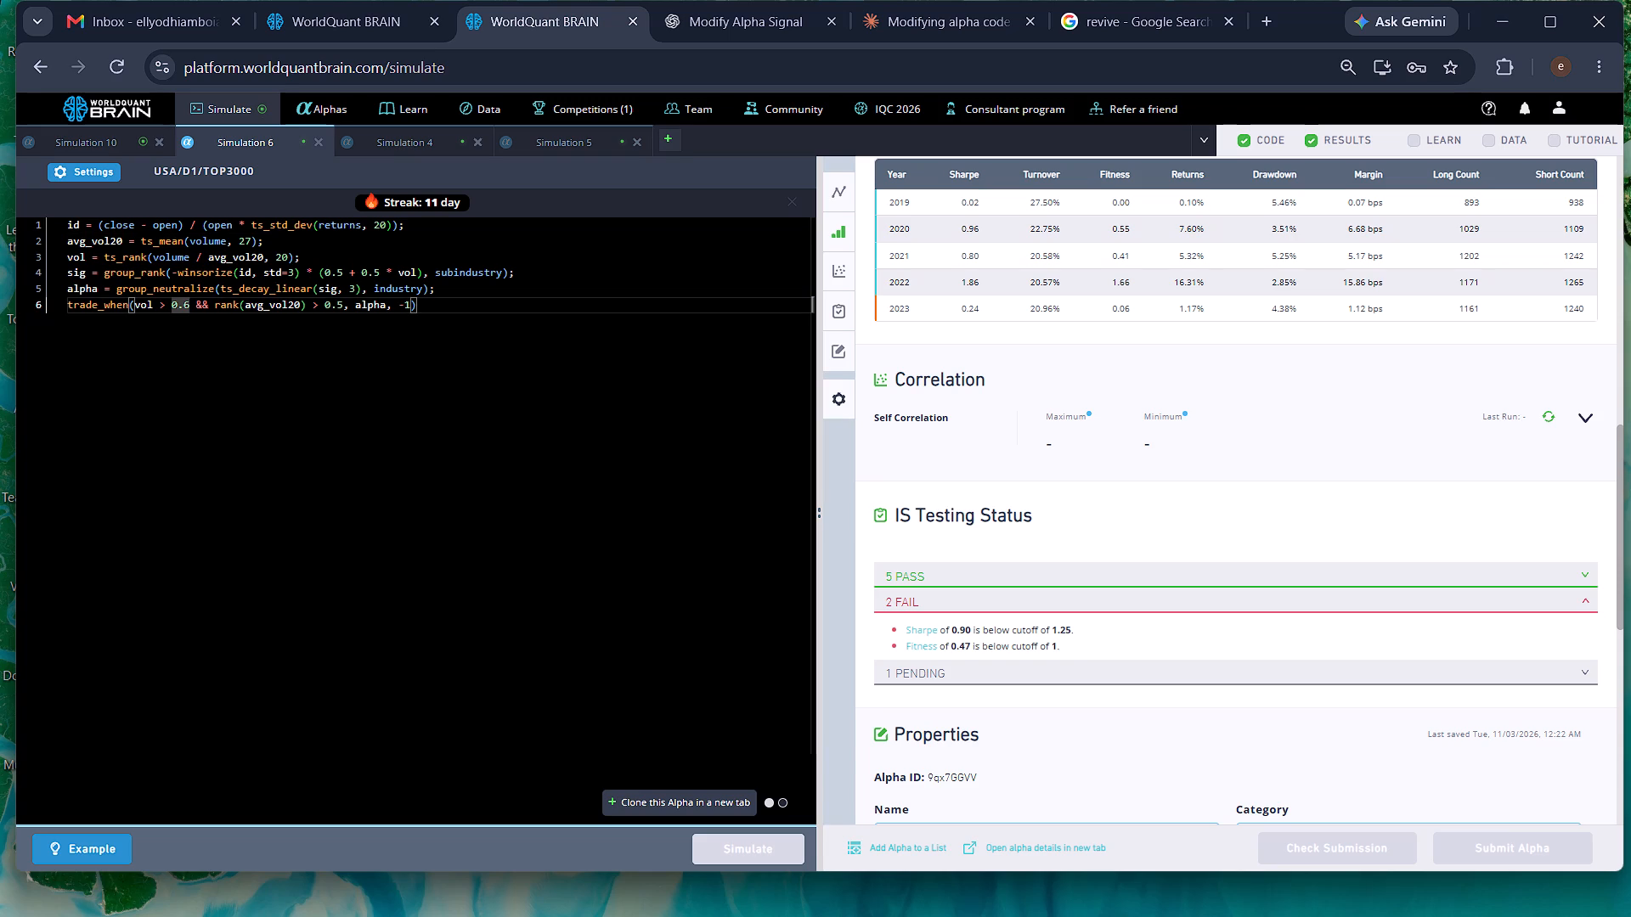
key("BackSpace")
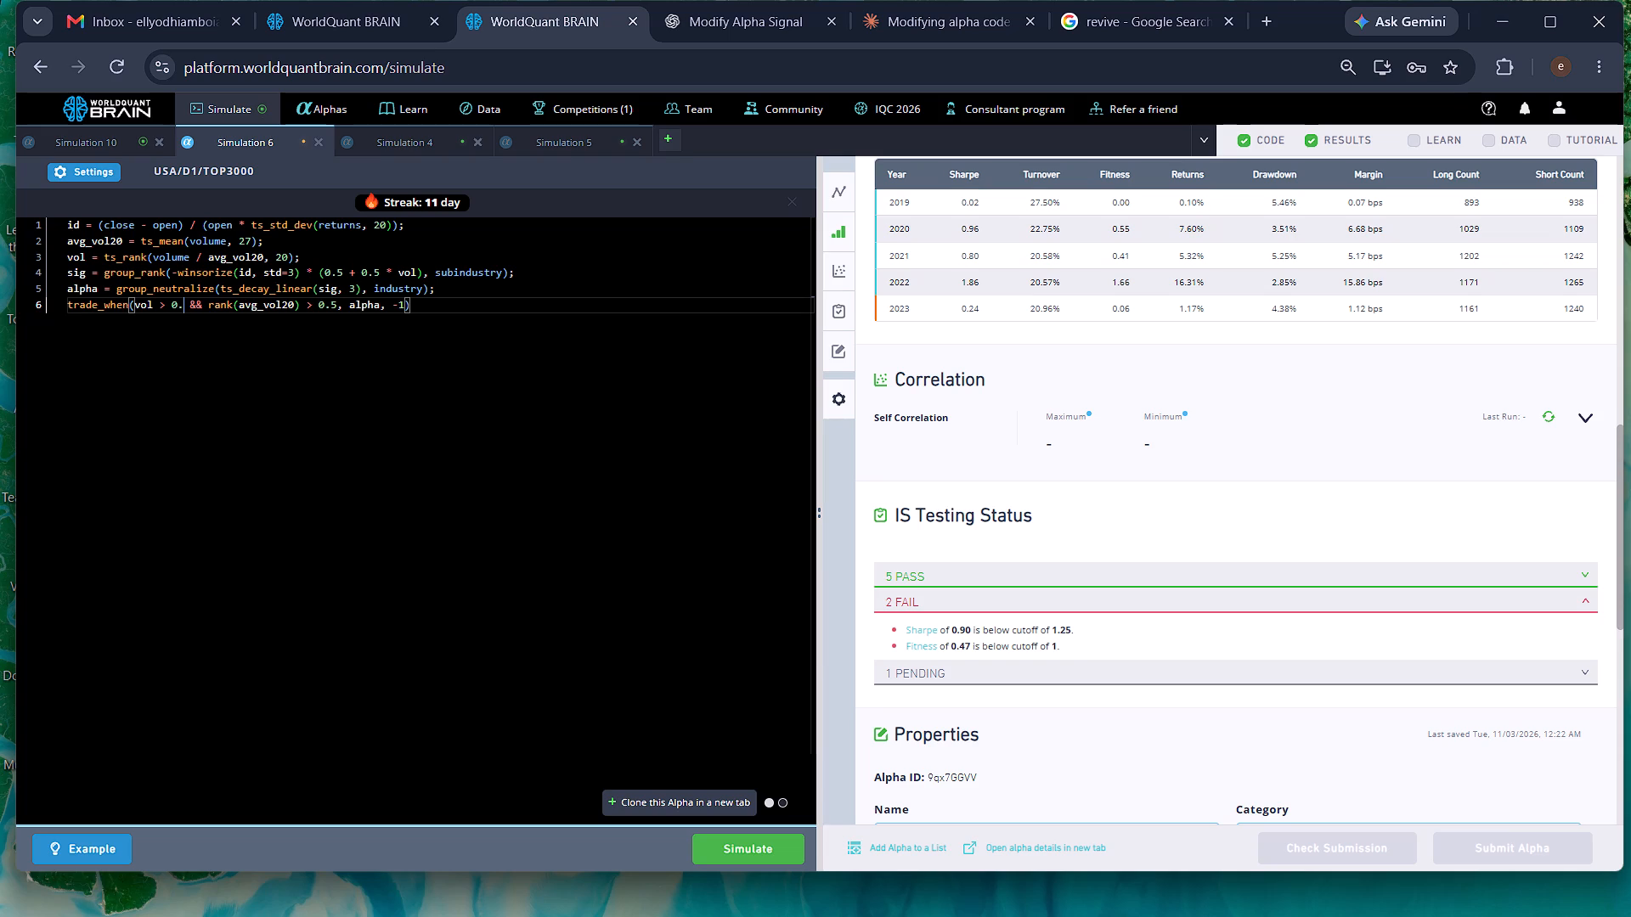
type("32")
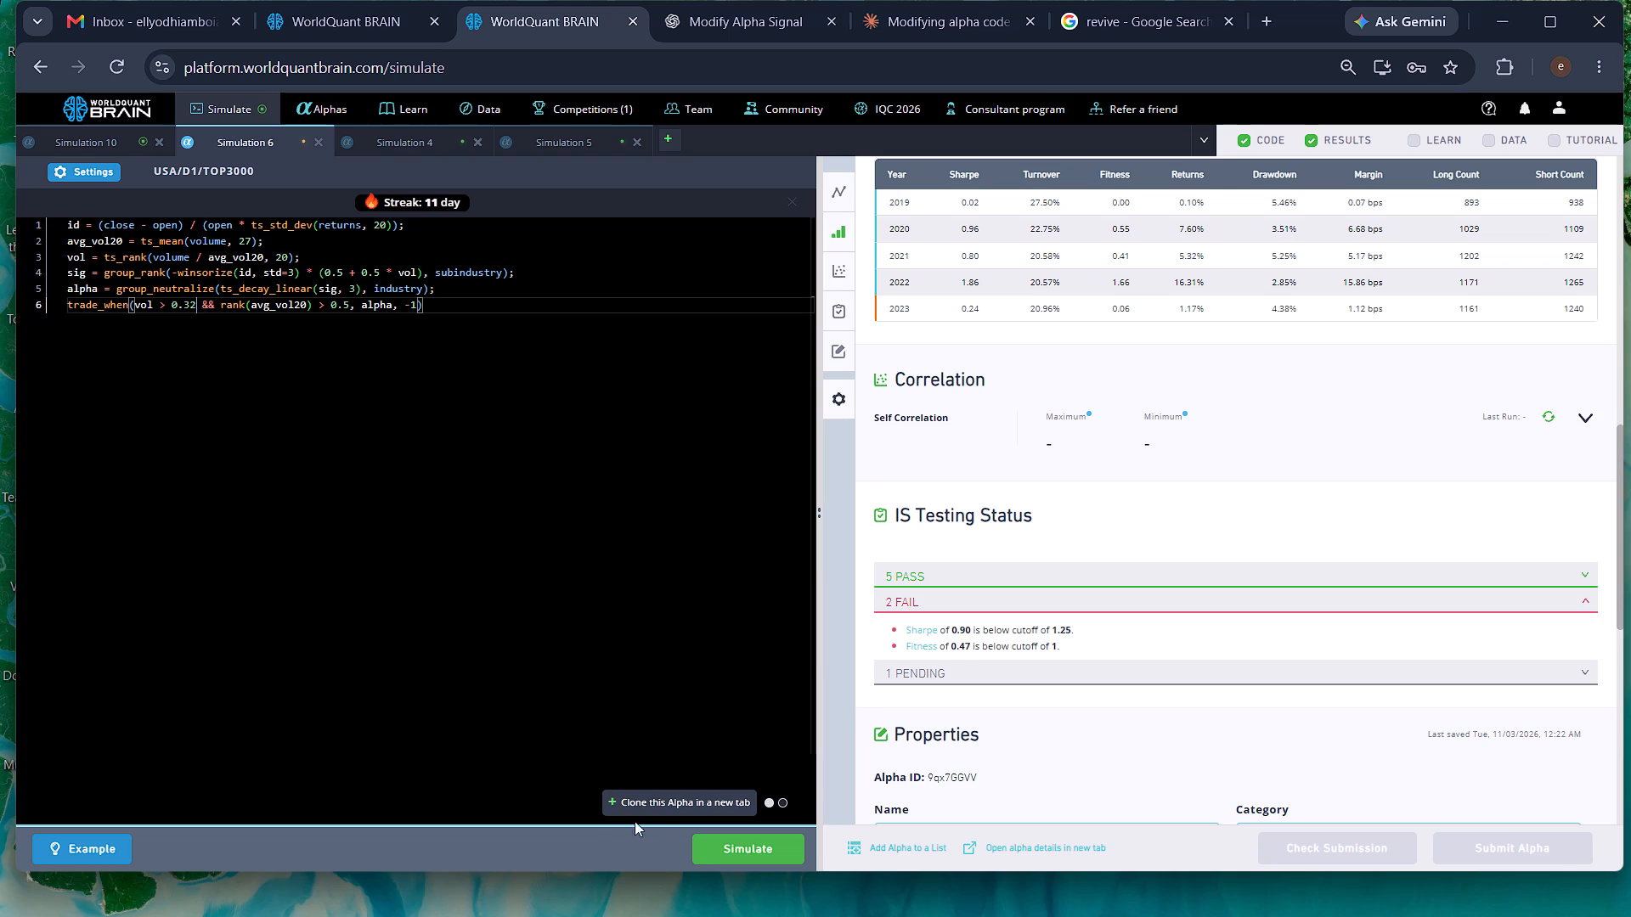
left_click(734, 851)
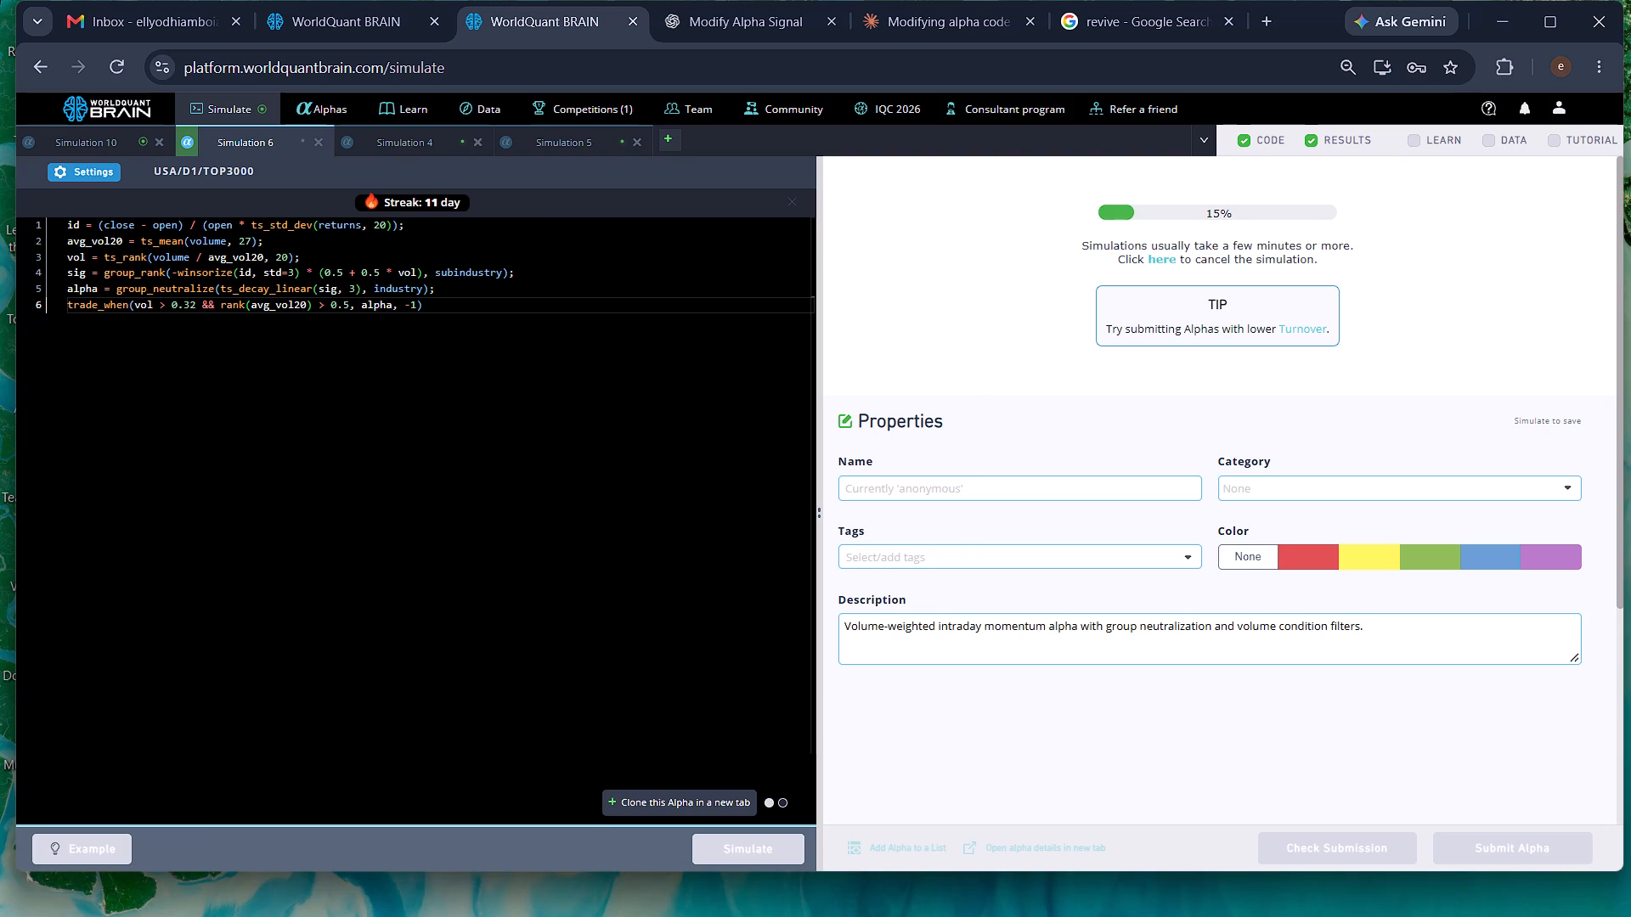
Reveal Simulation 10's test period results and expand its failed checks under IS Testing Status.
left_click(379, 150)
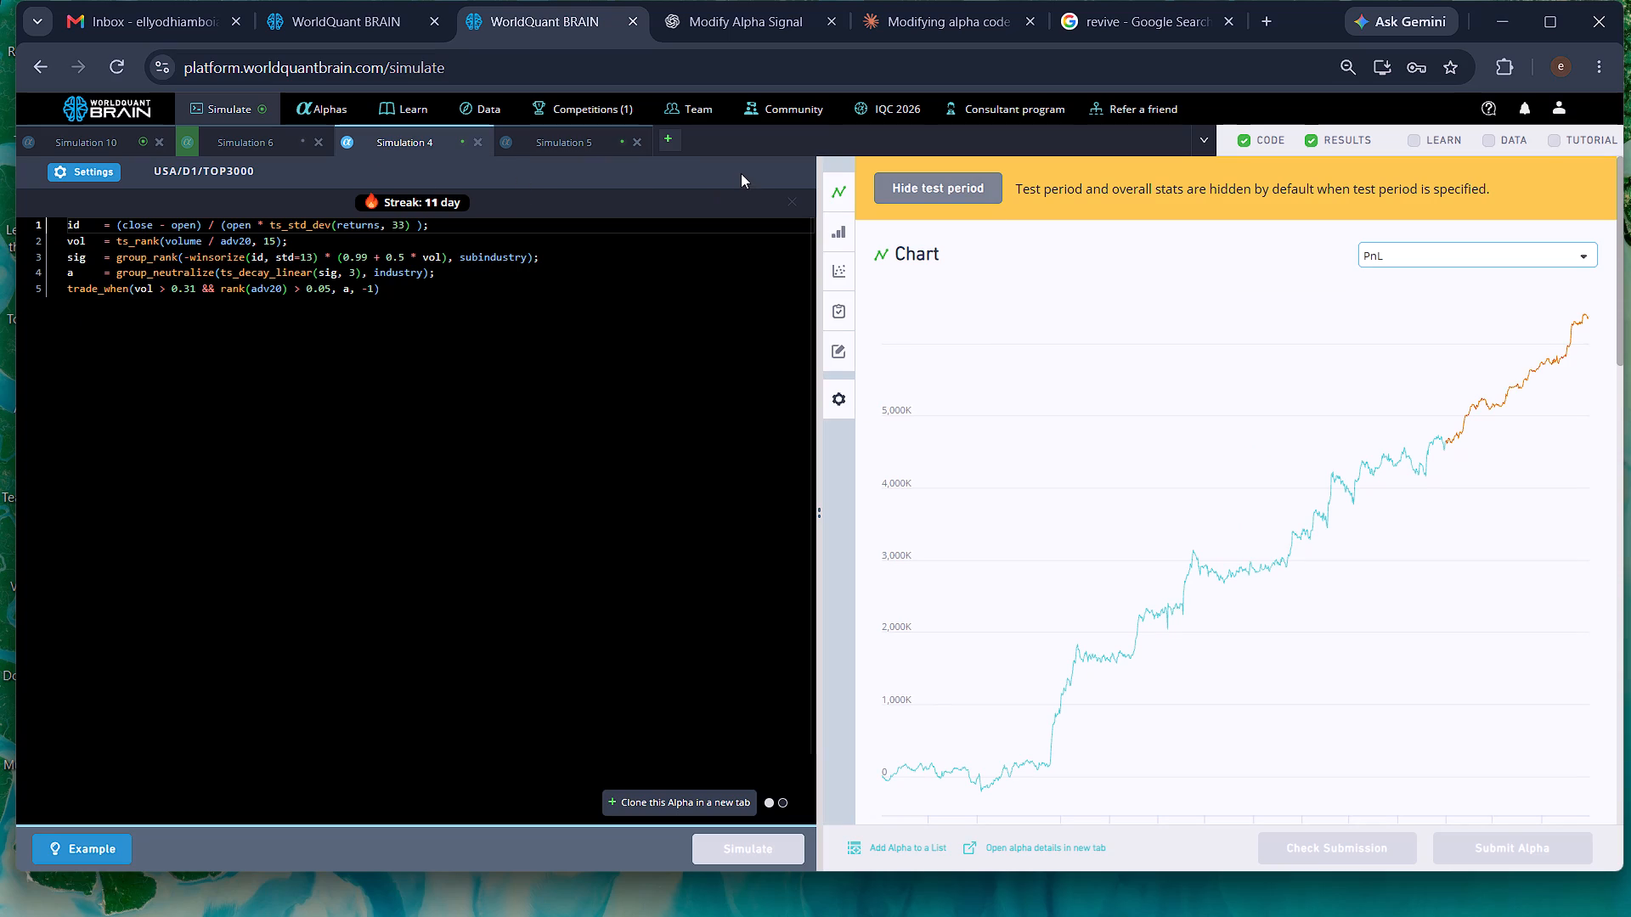
left_click(59, 138)
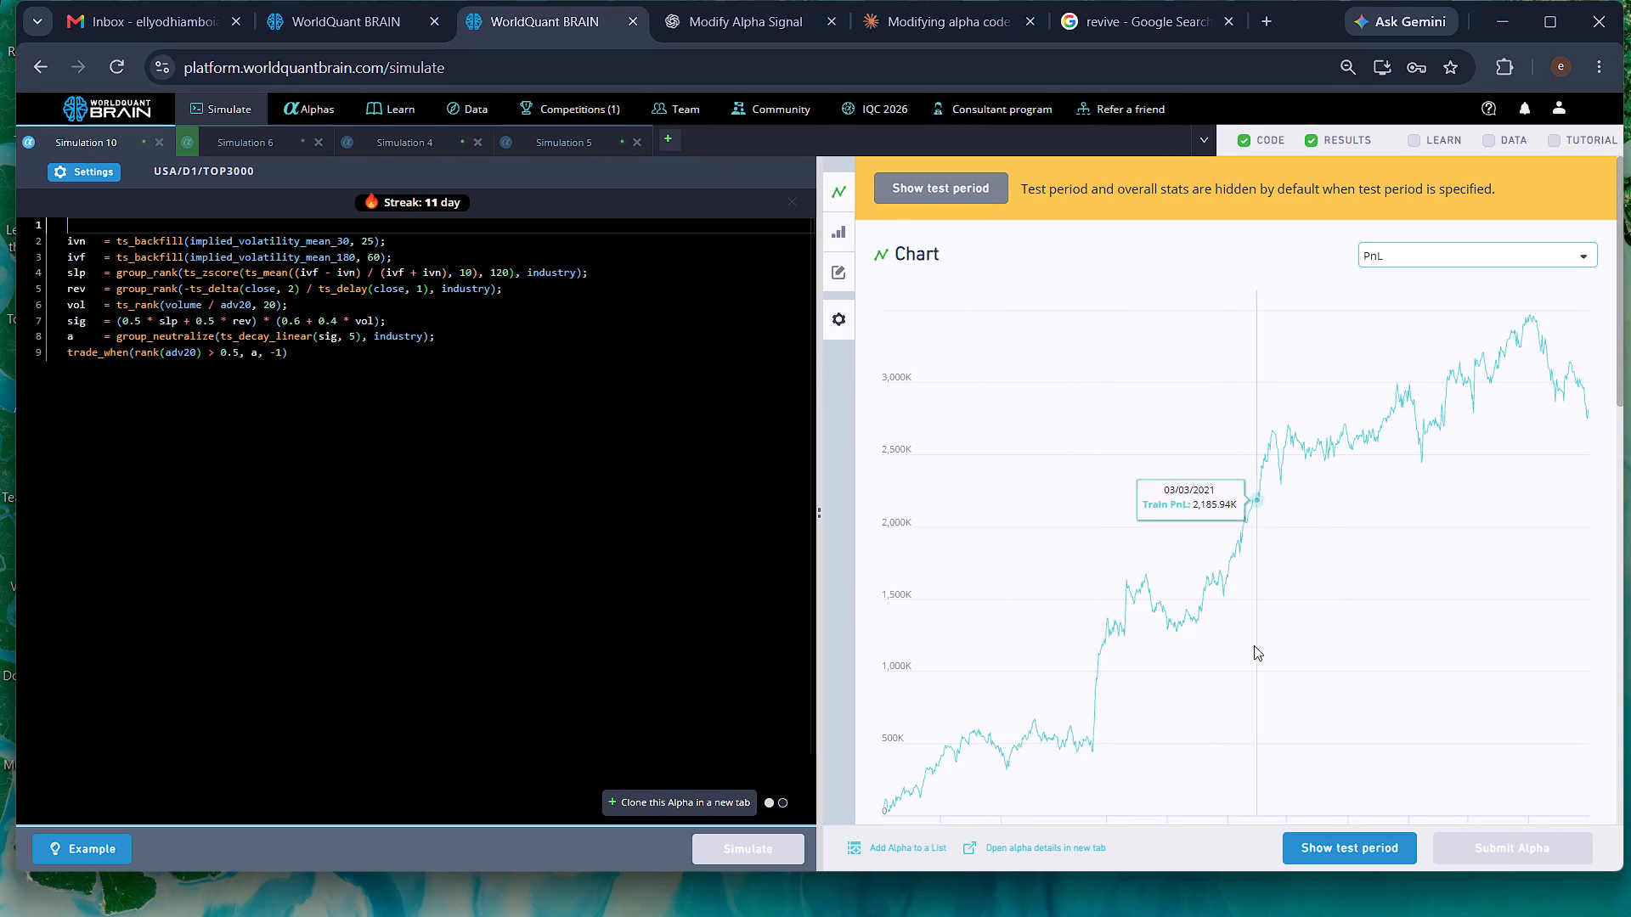
left_click(1365, 843)
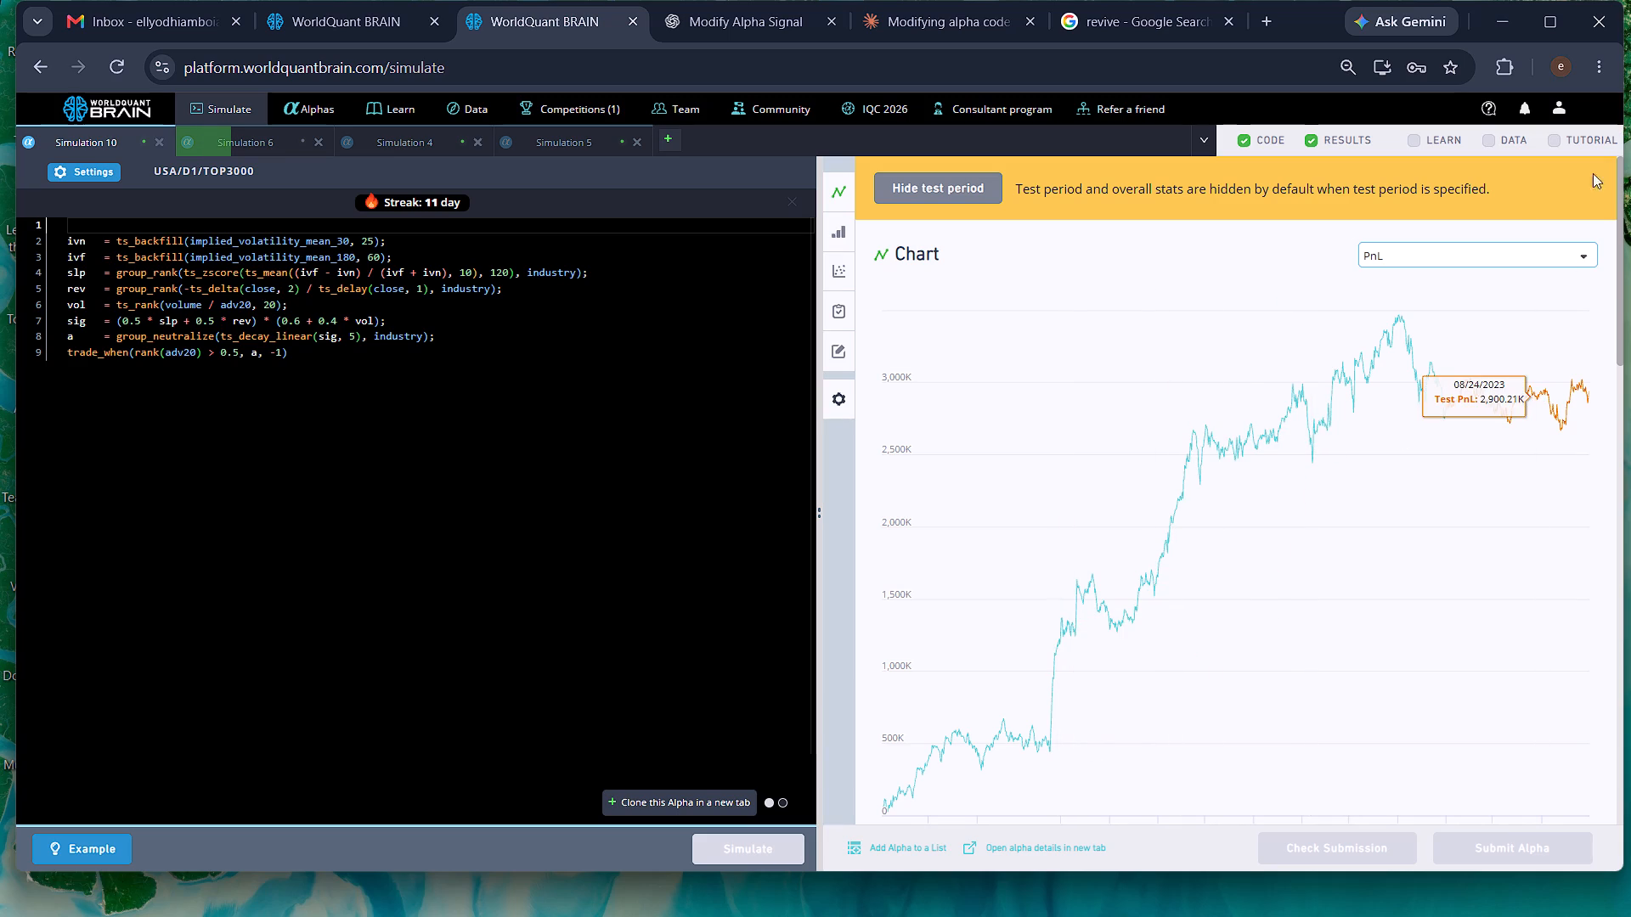
scroll(1351, 507, "down", 3)
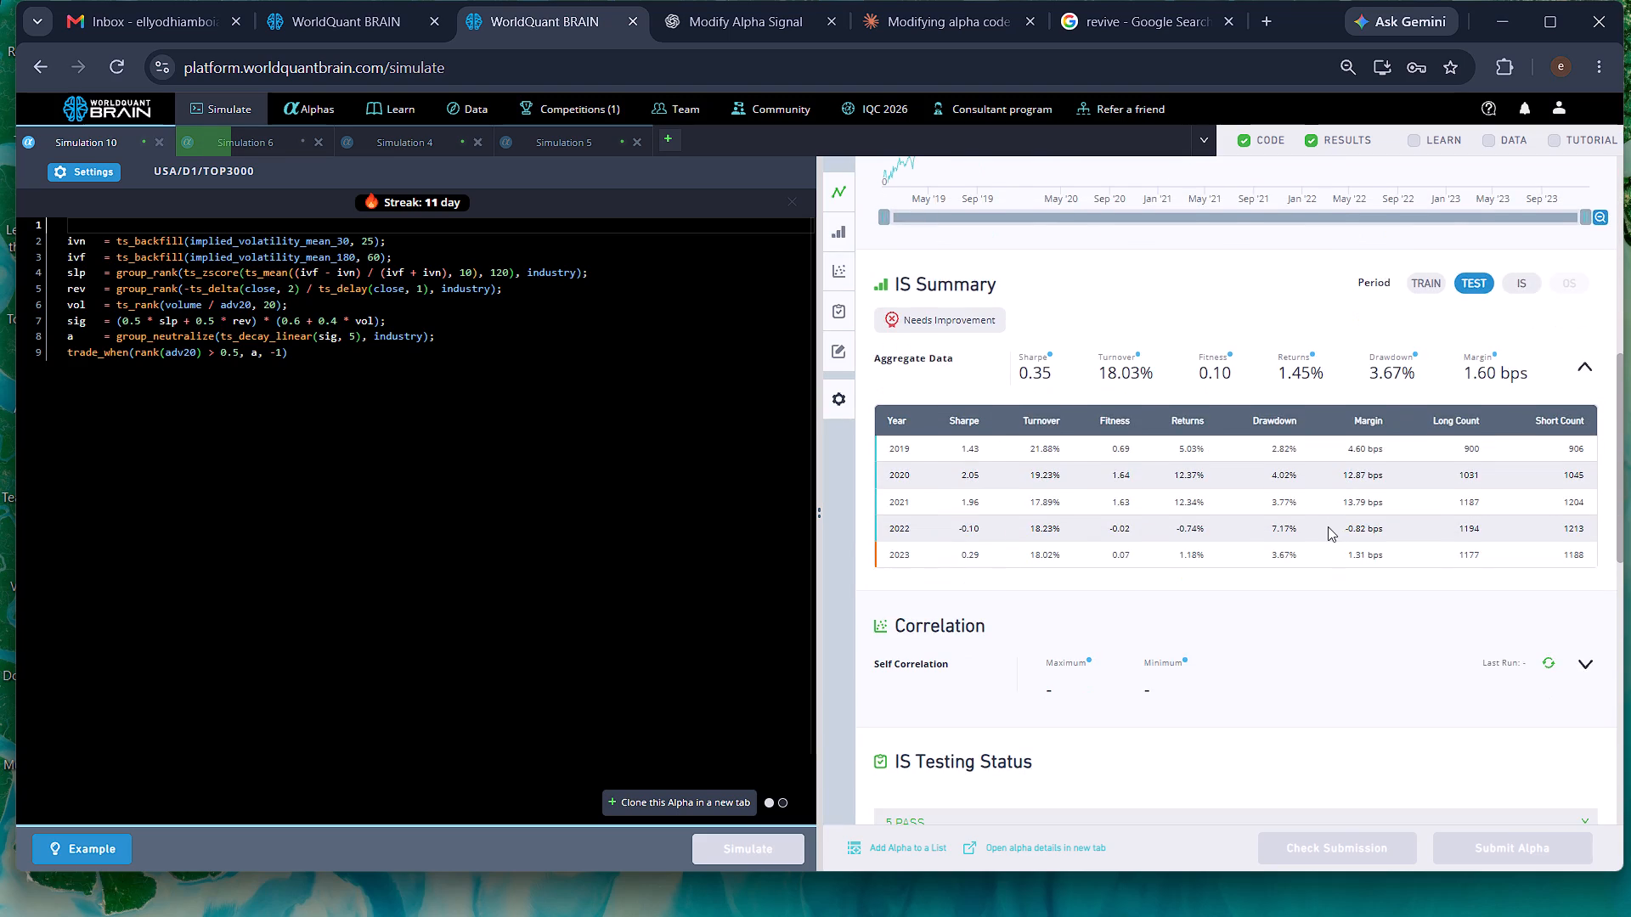
scroll(1328, 525, "down", 2)
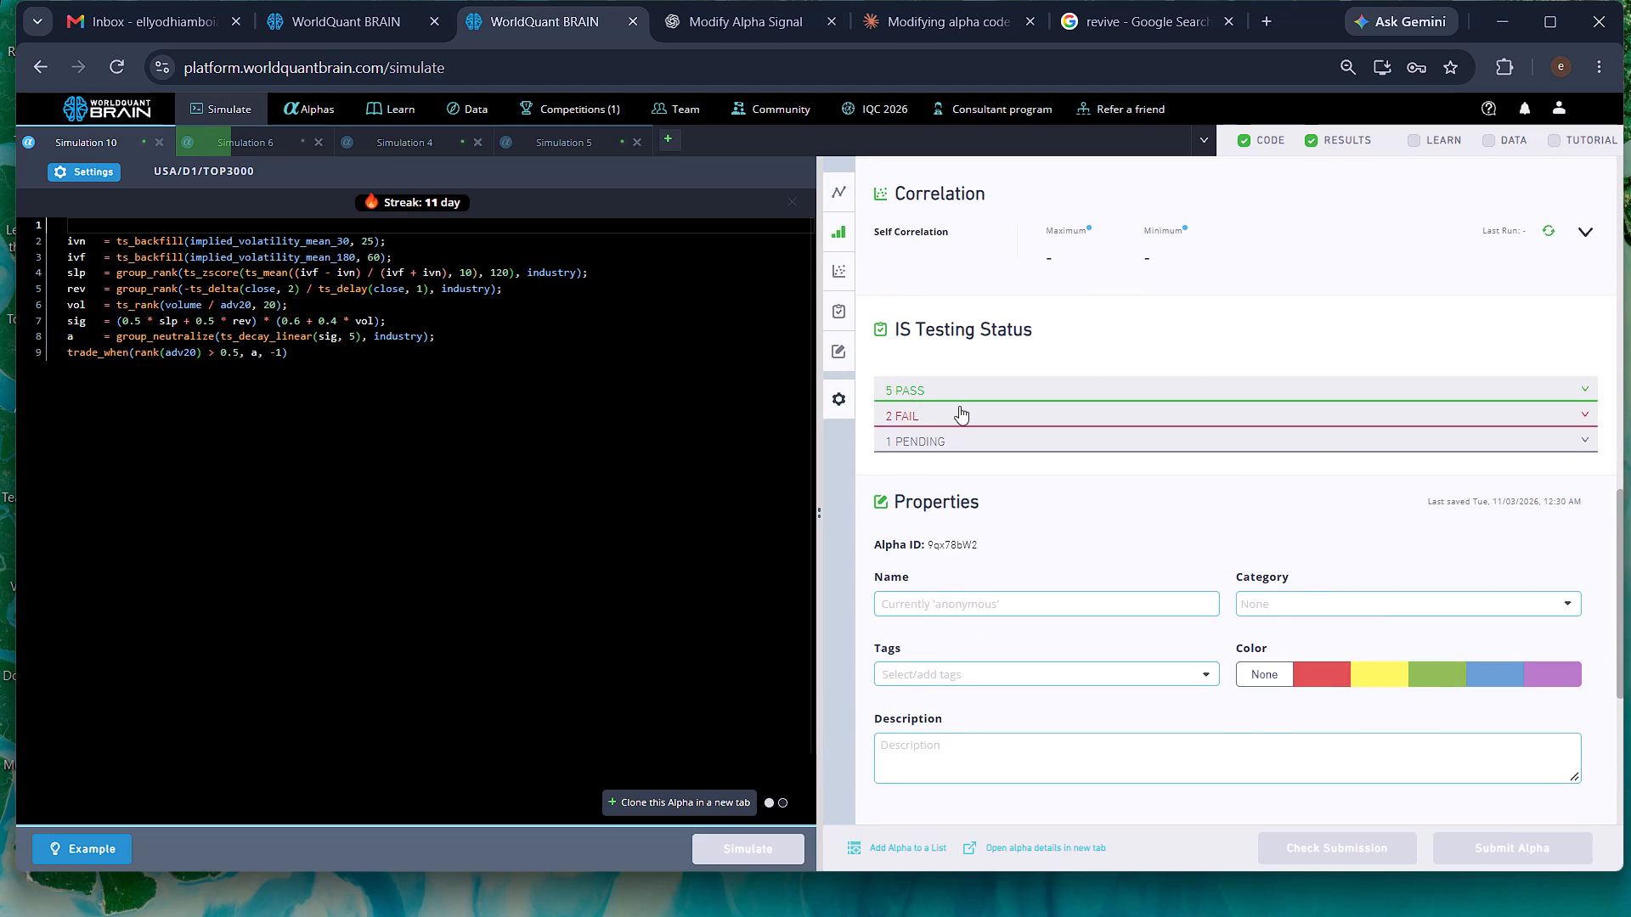
left_click(958, 406)
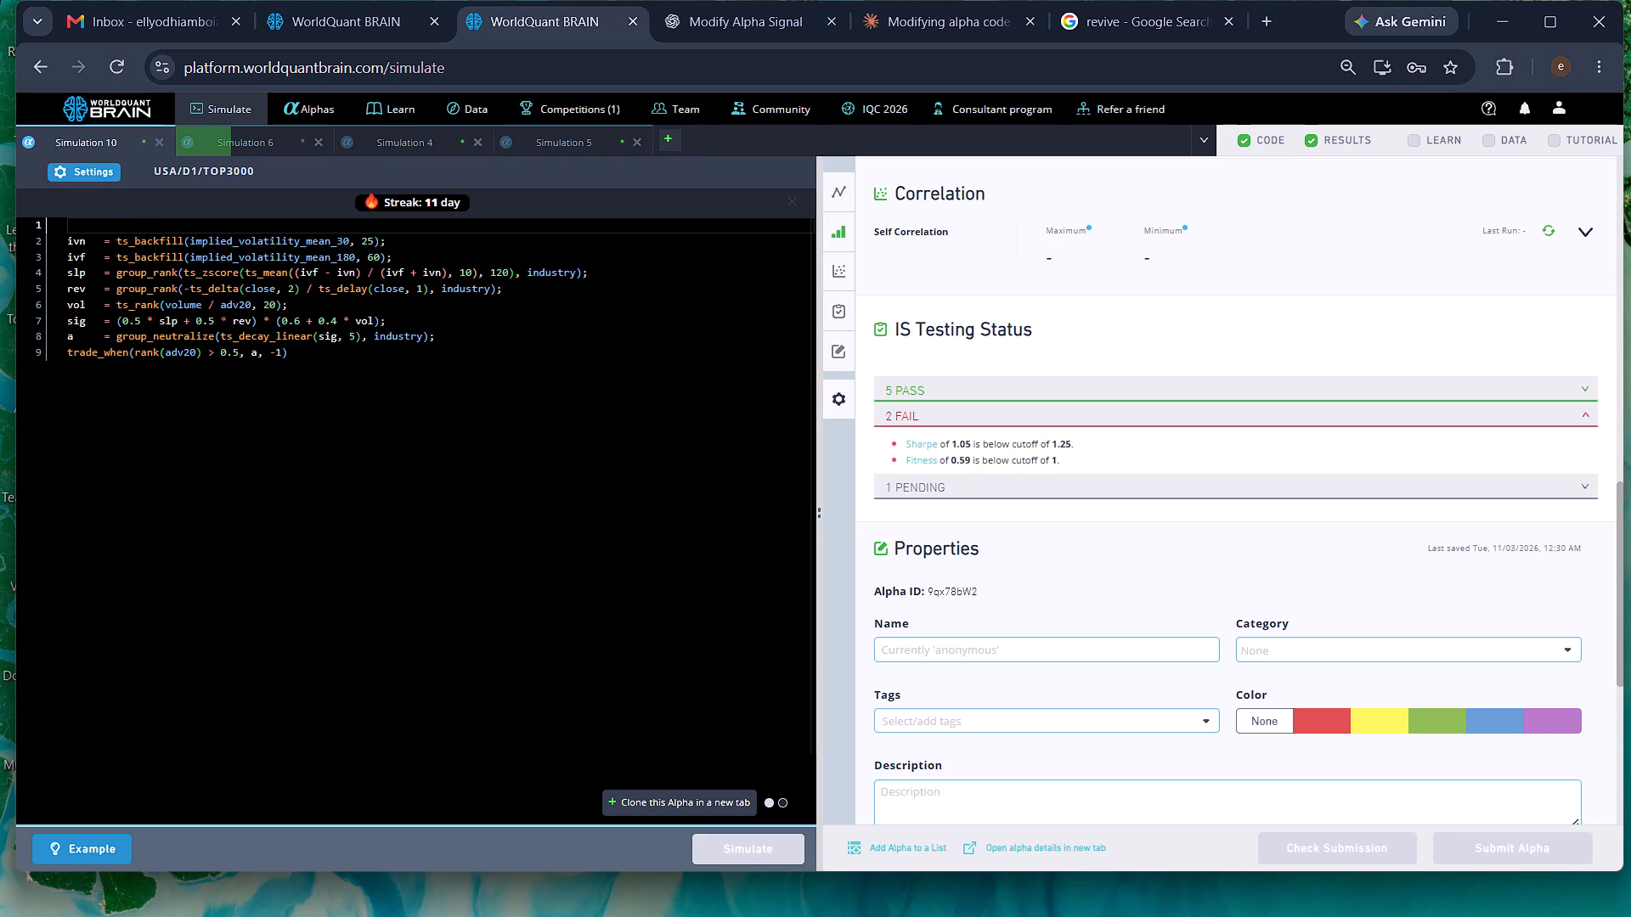
Set the ts_backfill window for implied_volatility_mean_180 in Simulation 10 to 79 and run the simulation.
left_click(378, 254)
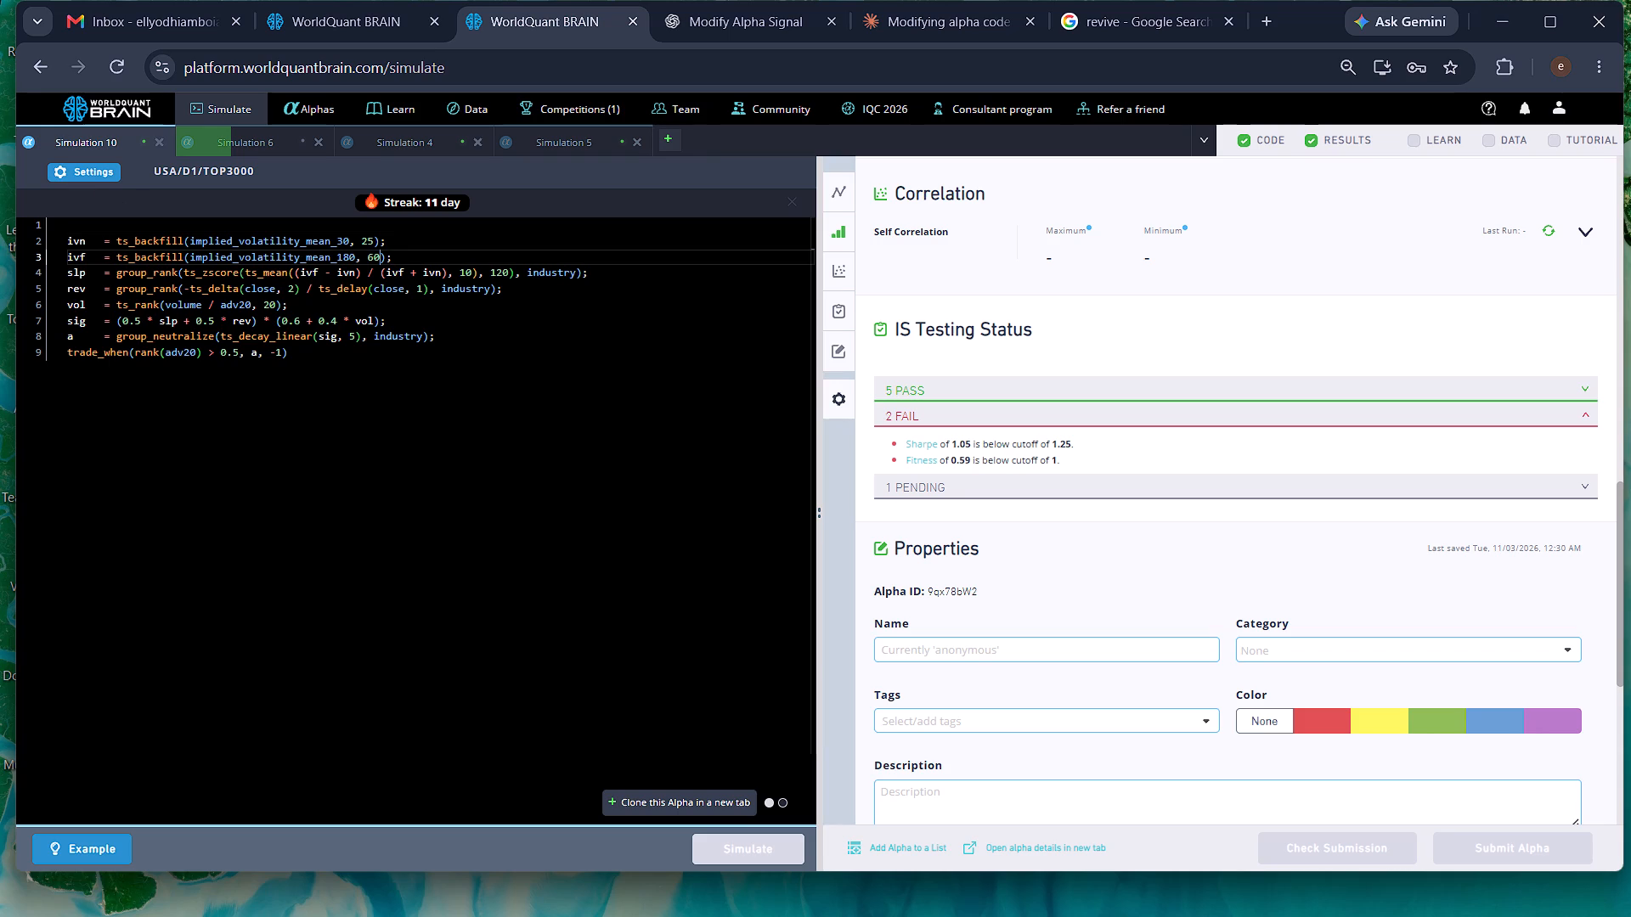
key("BackSpace")
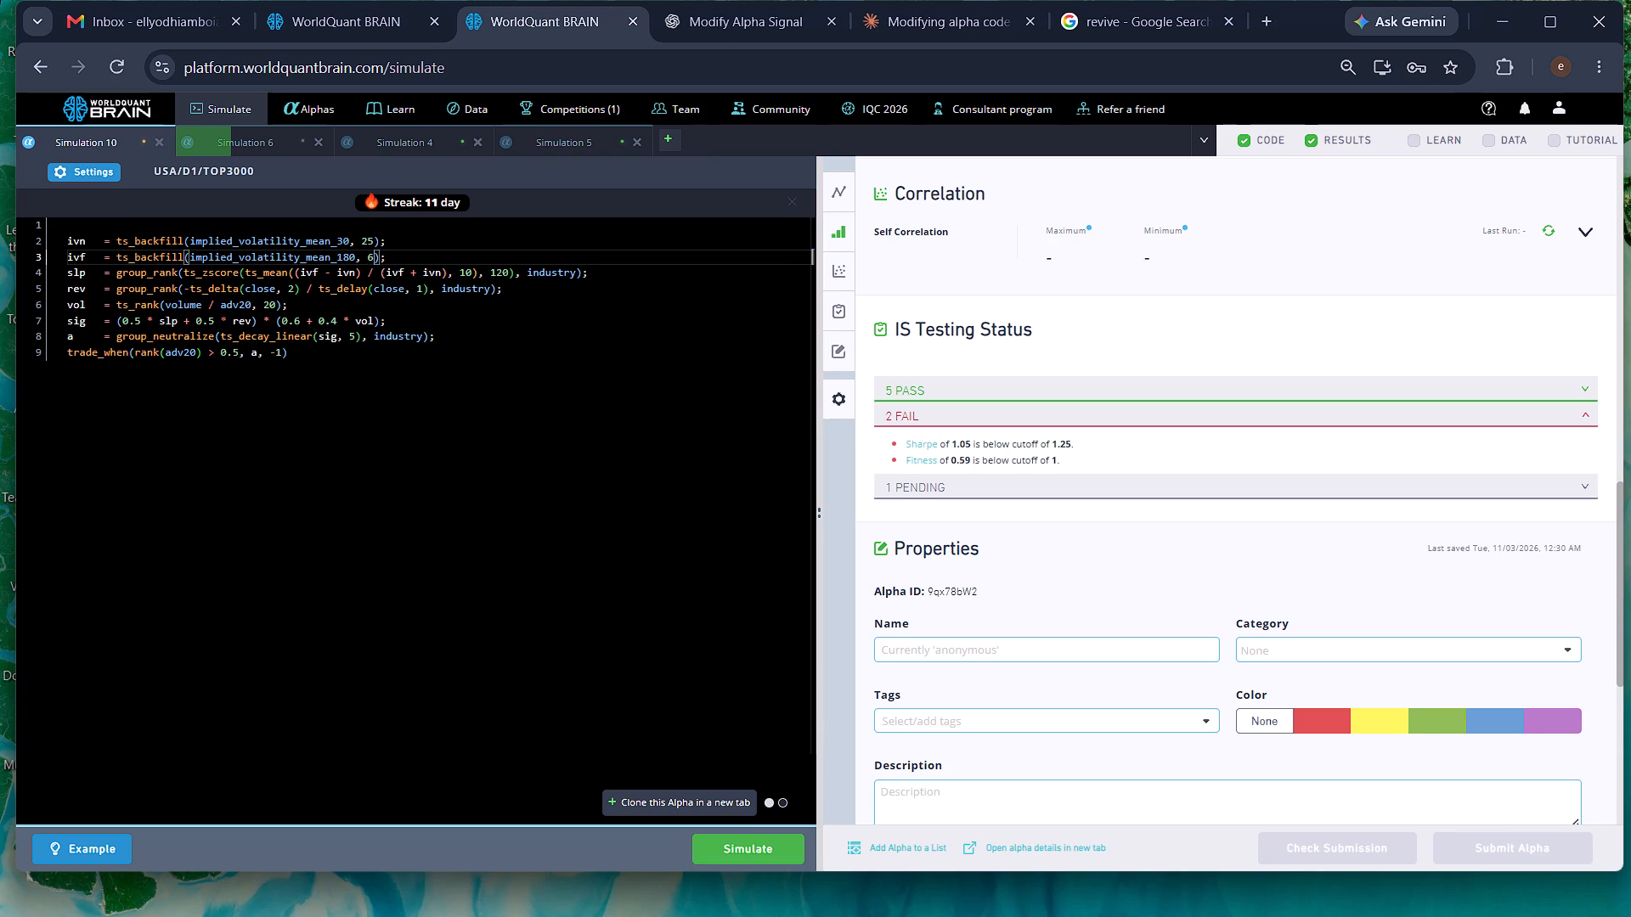
key("BackSpace")
key("7")
key("9")
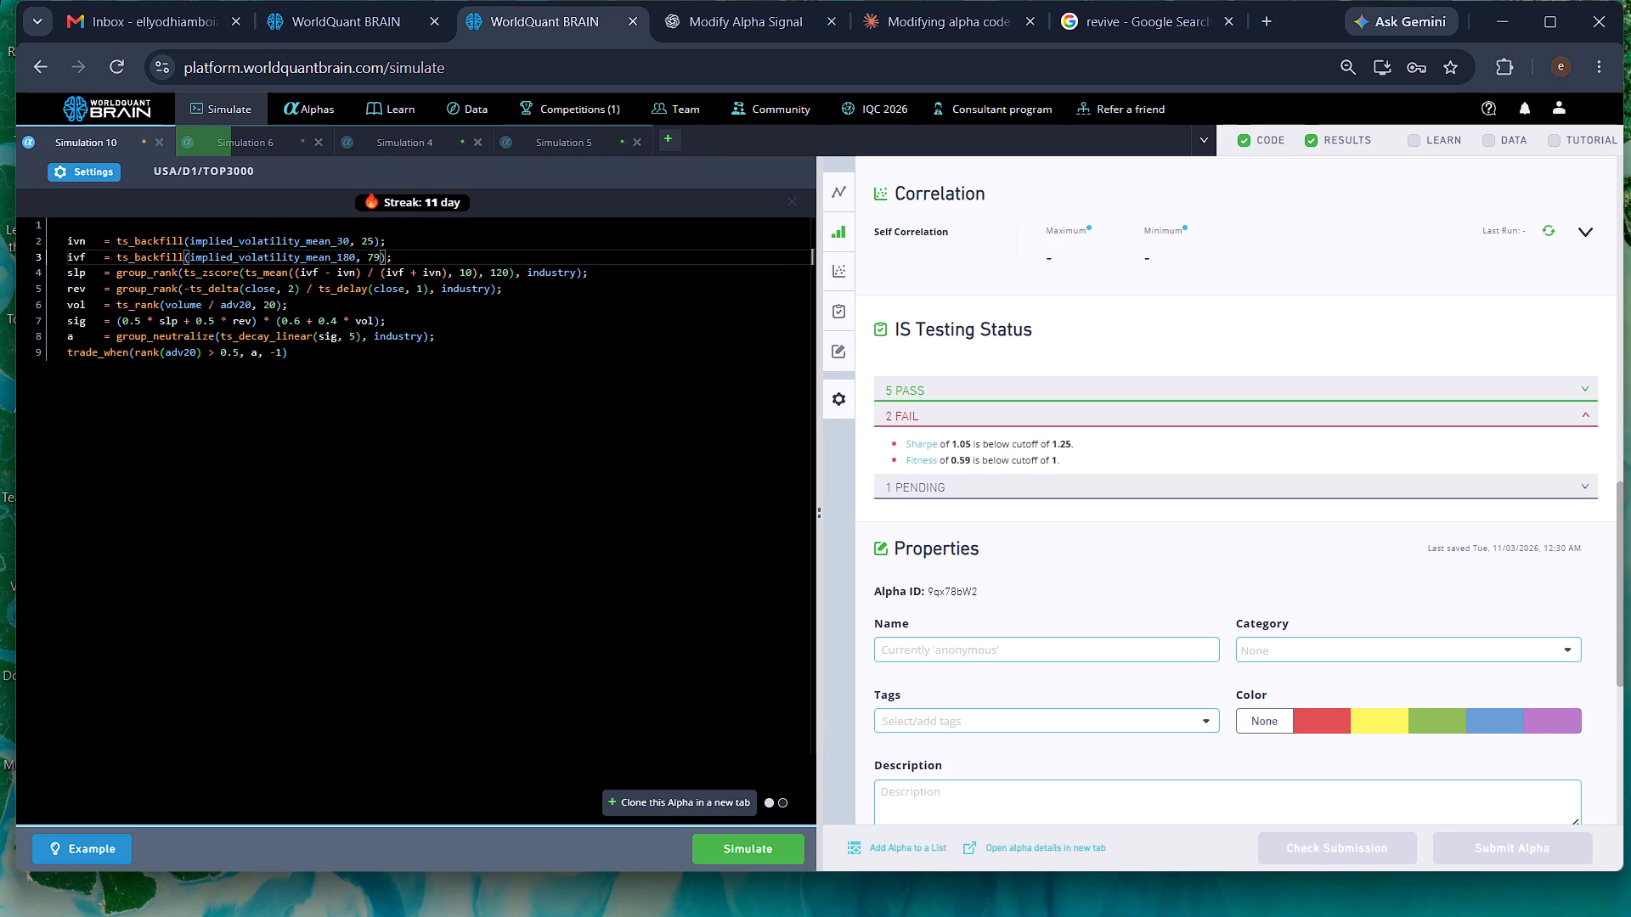
left_click(742, 837)
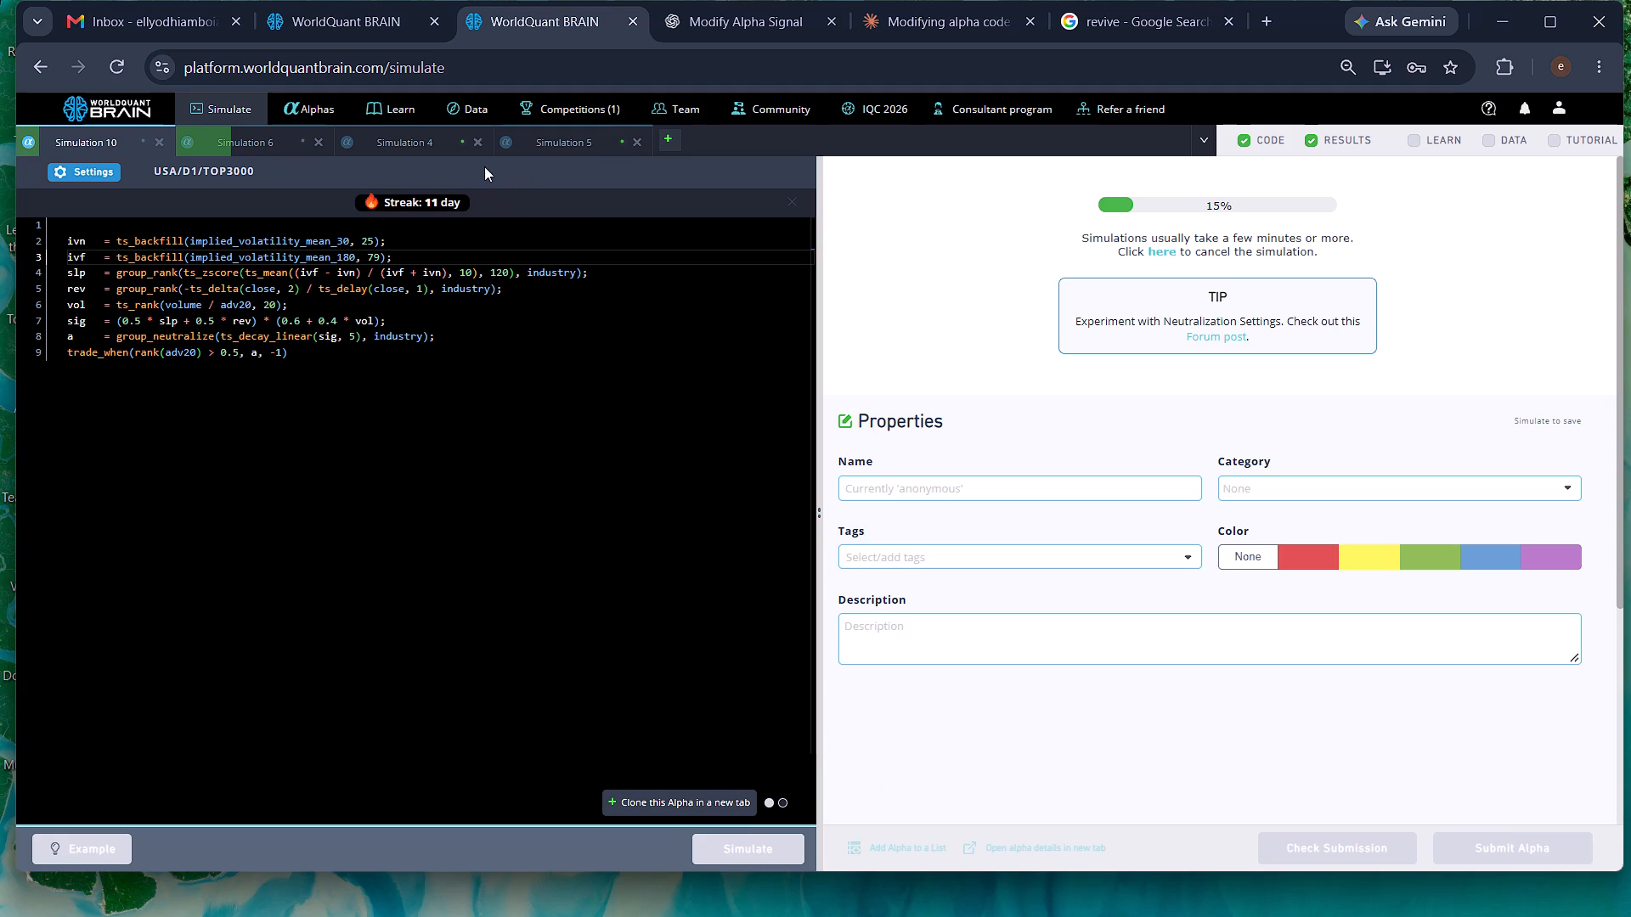
Review Simulation 4's IS Summary, expanded failed checks and PnL chart.
left_click(392, 133)
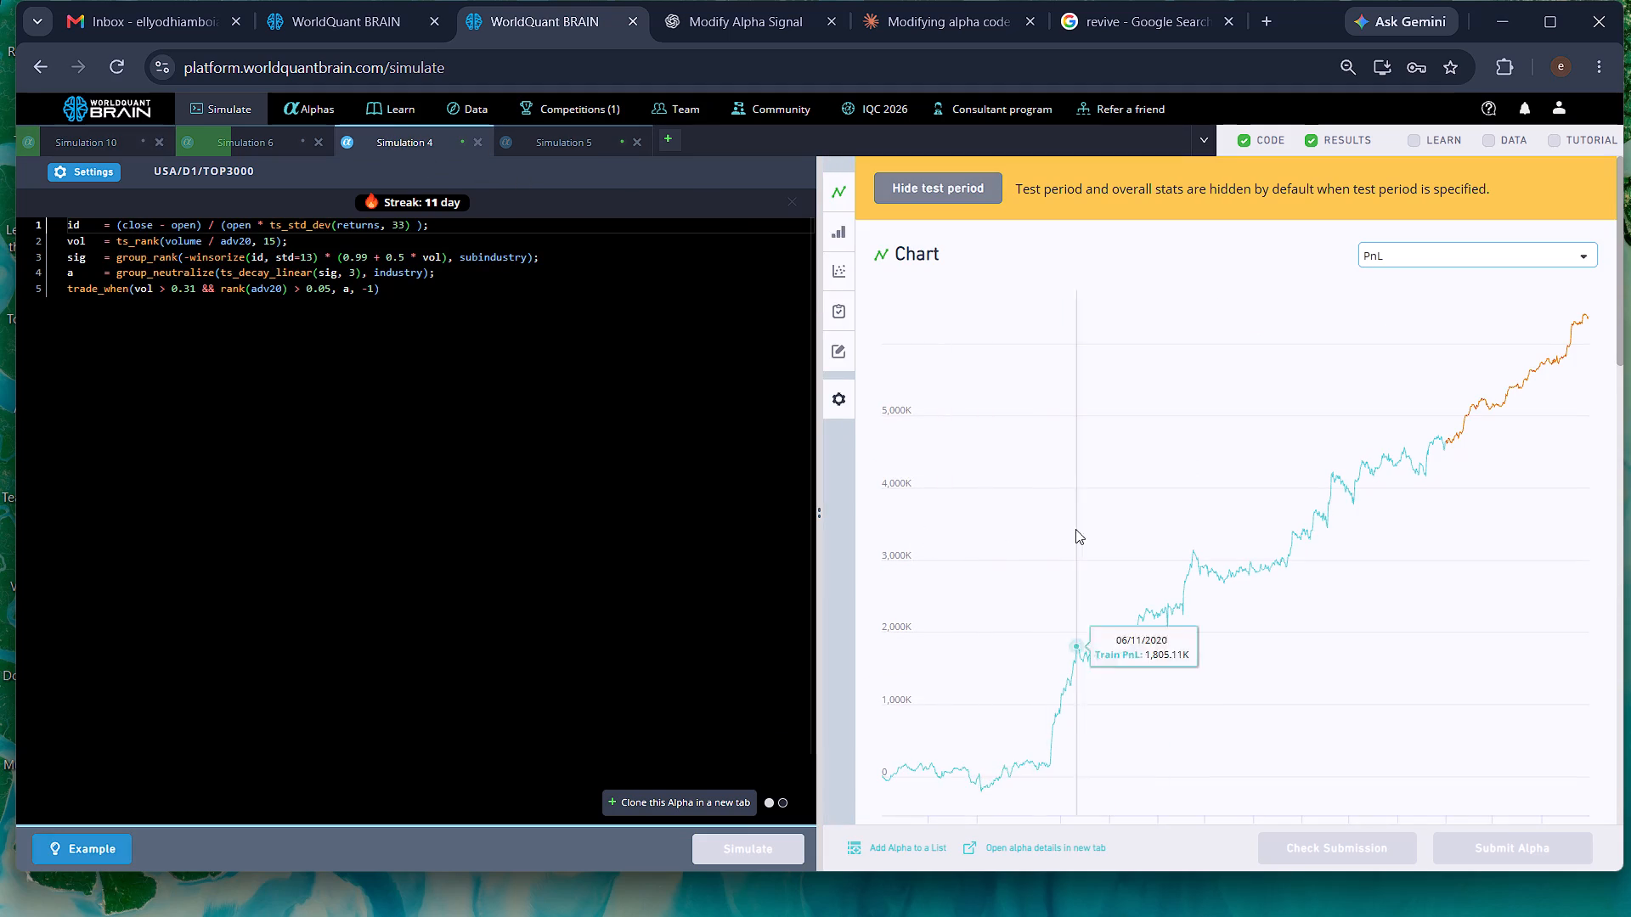
scroll(1077, 529, "down", 7)
scroll(1070, 554, "up", 3)
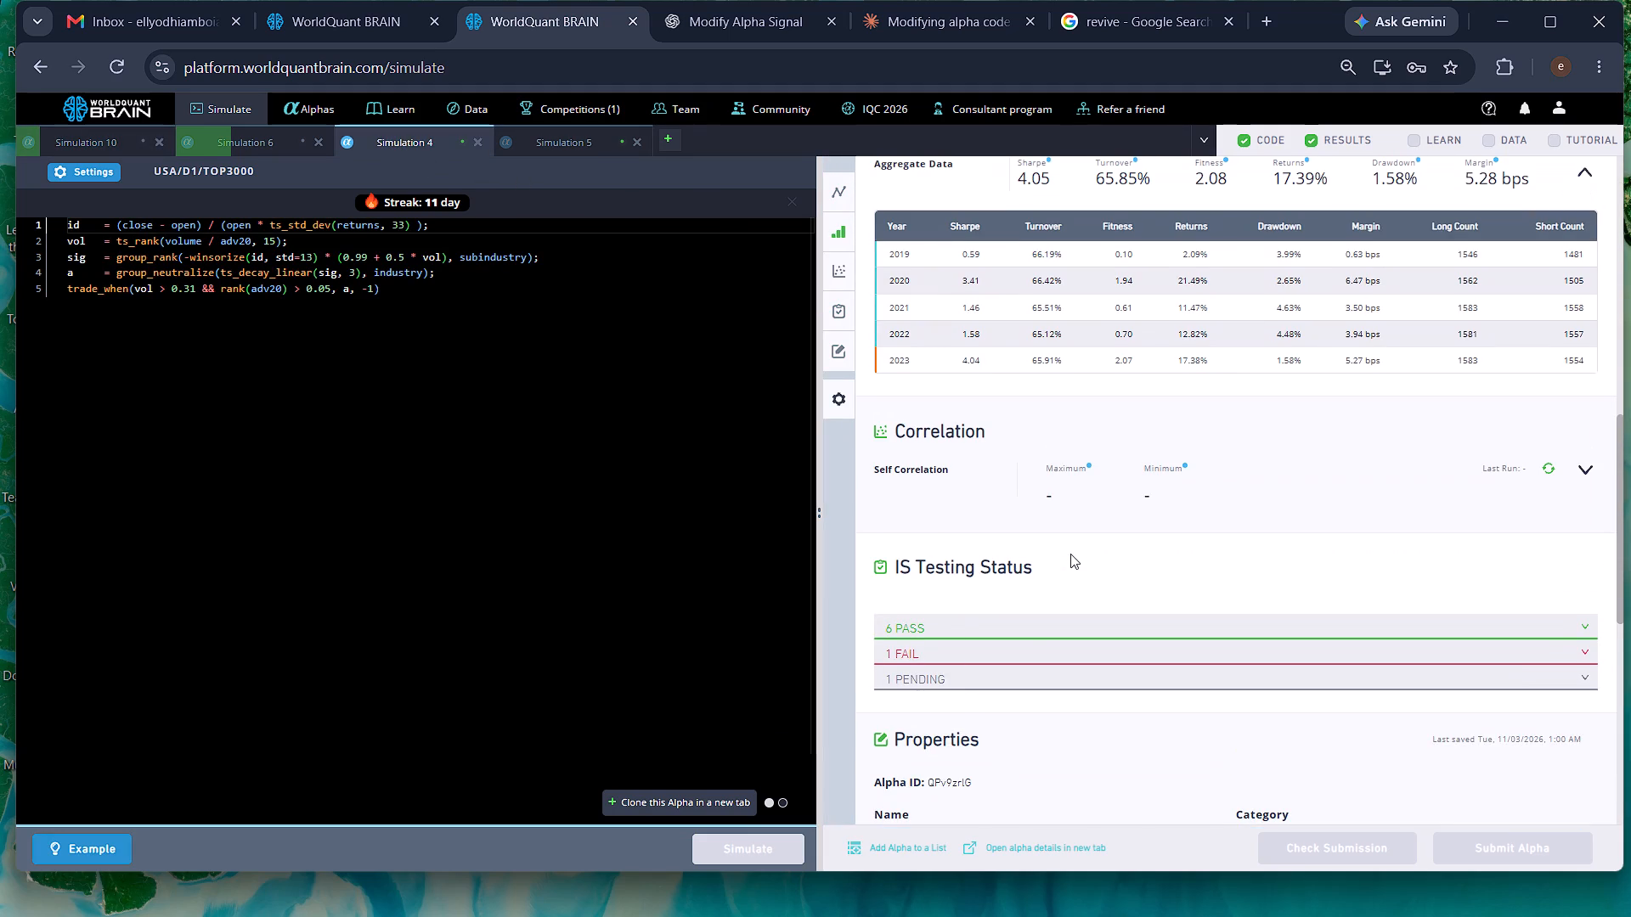
left_click(971, 649)
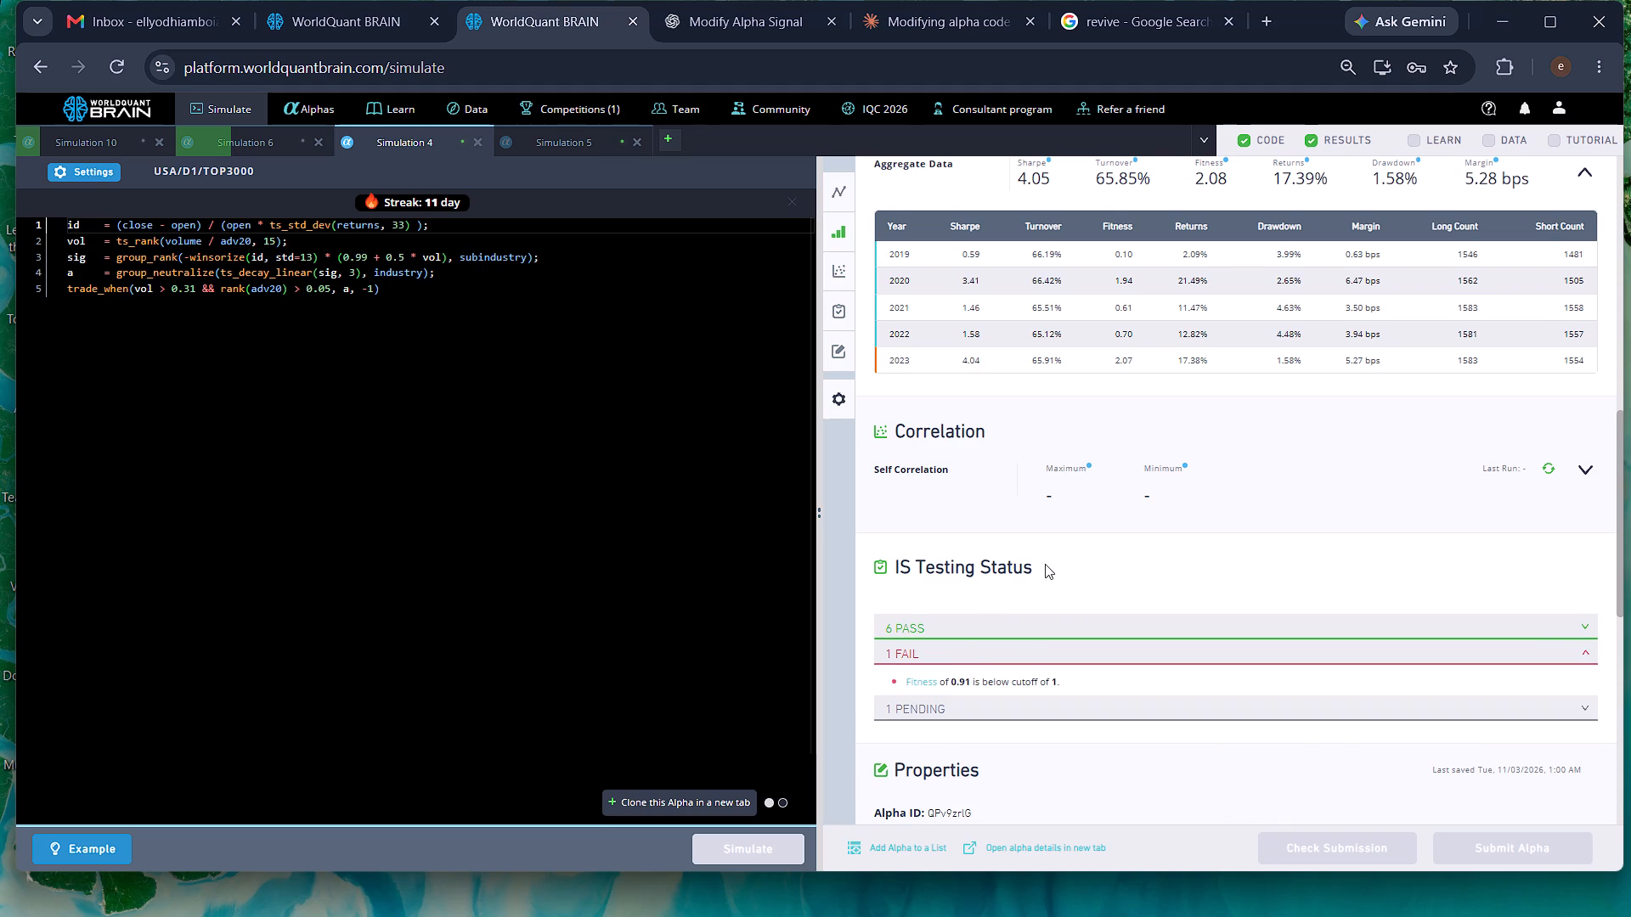
scroll(1045, 564, "up", 6)
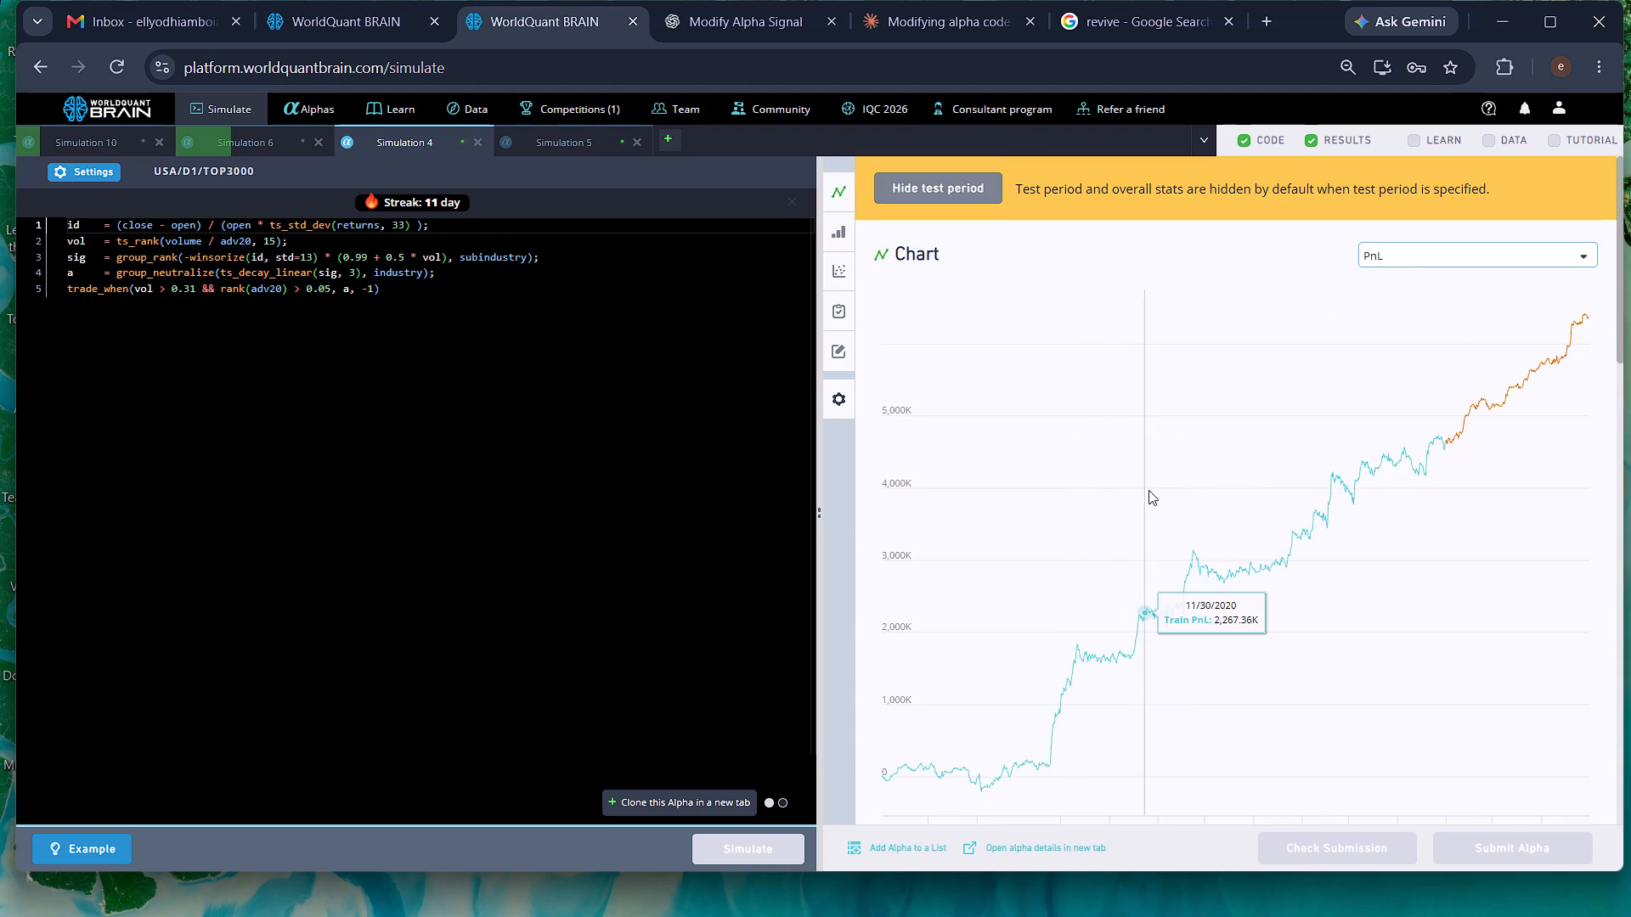
Expand Simulation 4's self-correlation details and compare the correlated alphas with its testing status.
scroll(1147, 492, "down", 5)
scroll(1132, 492, "up", 1)
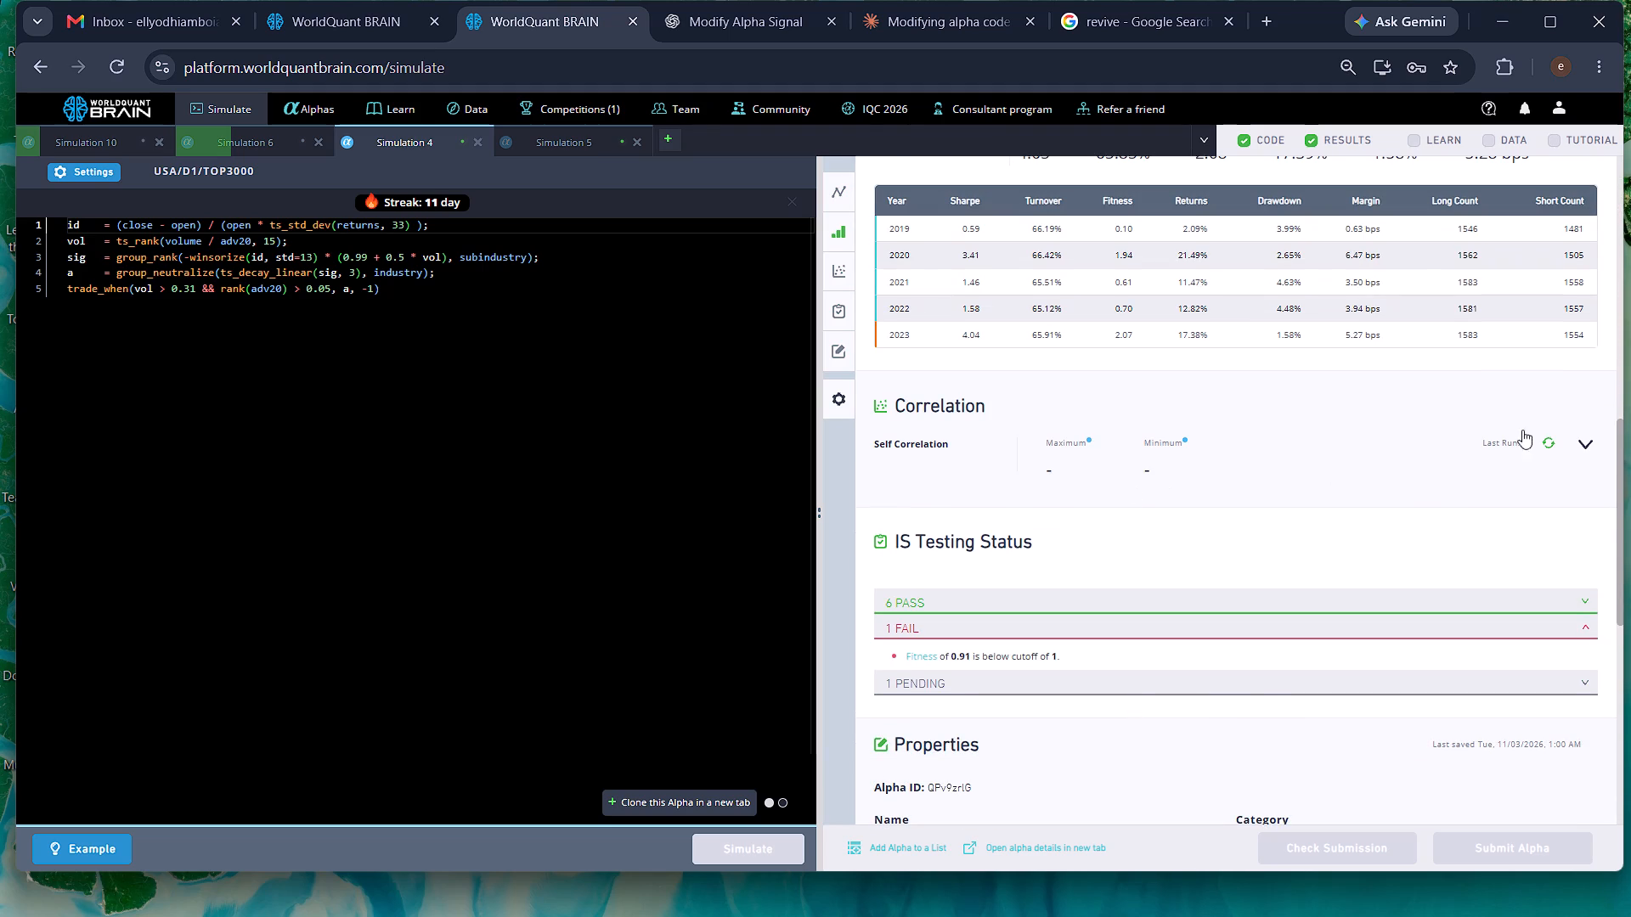
left_click(1587, 426)
left_click(1582, 425)
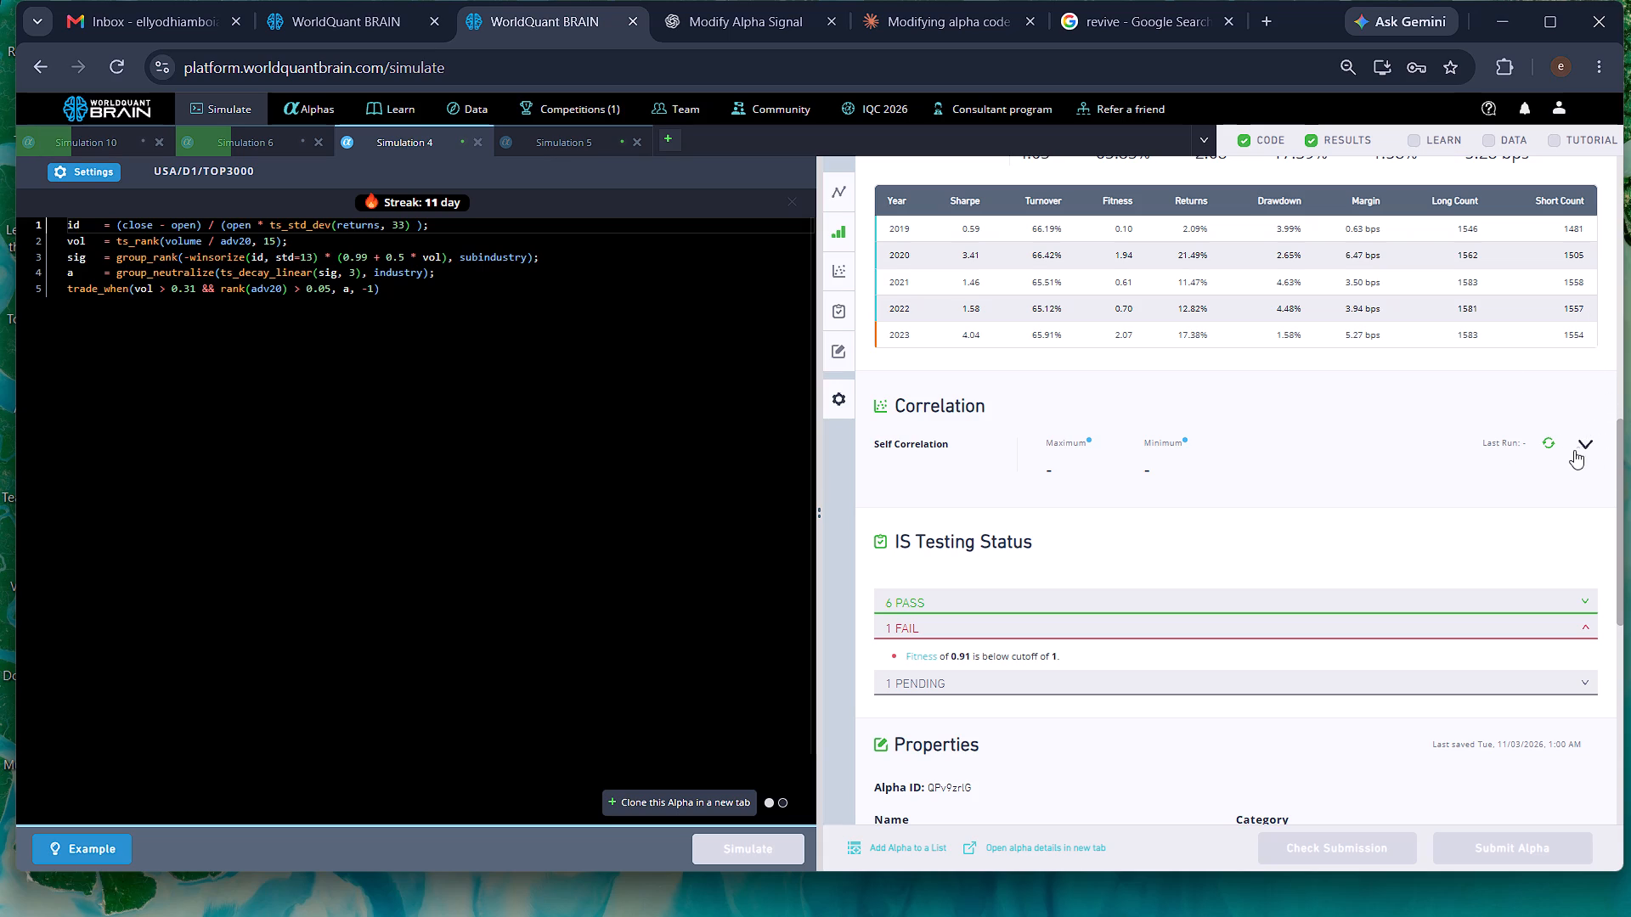
left_click(1584, 440)
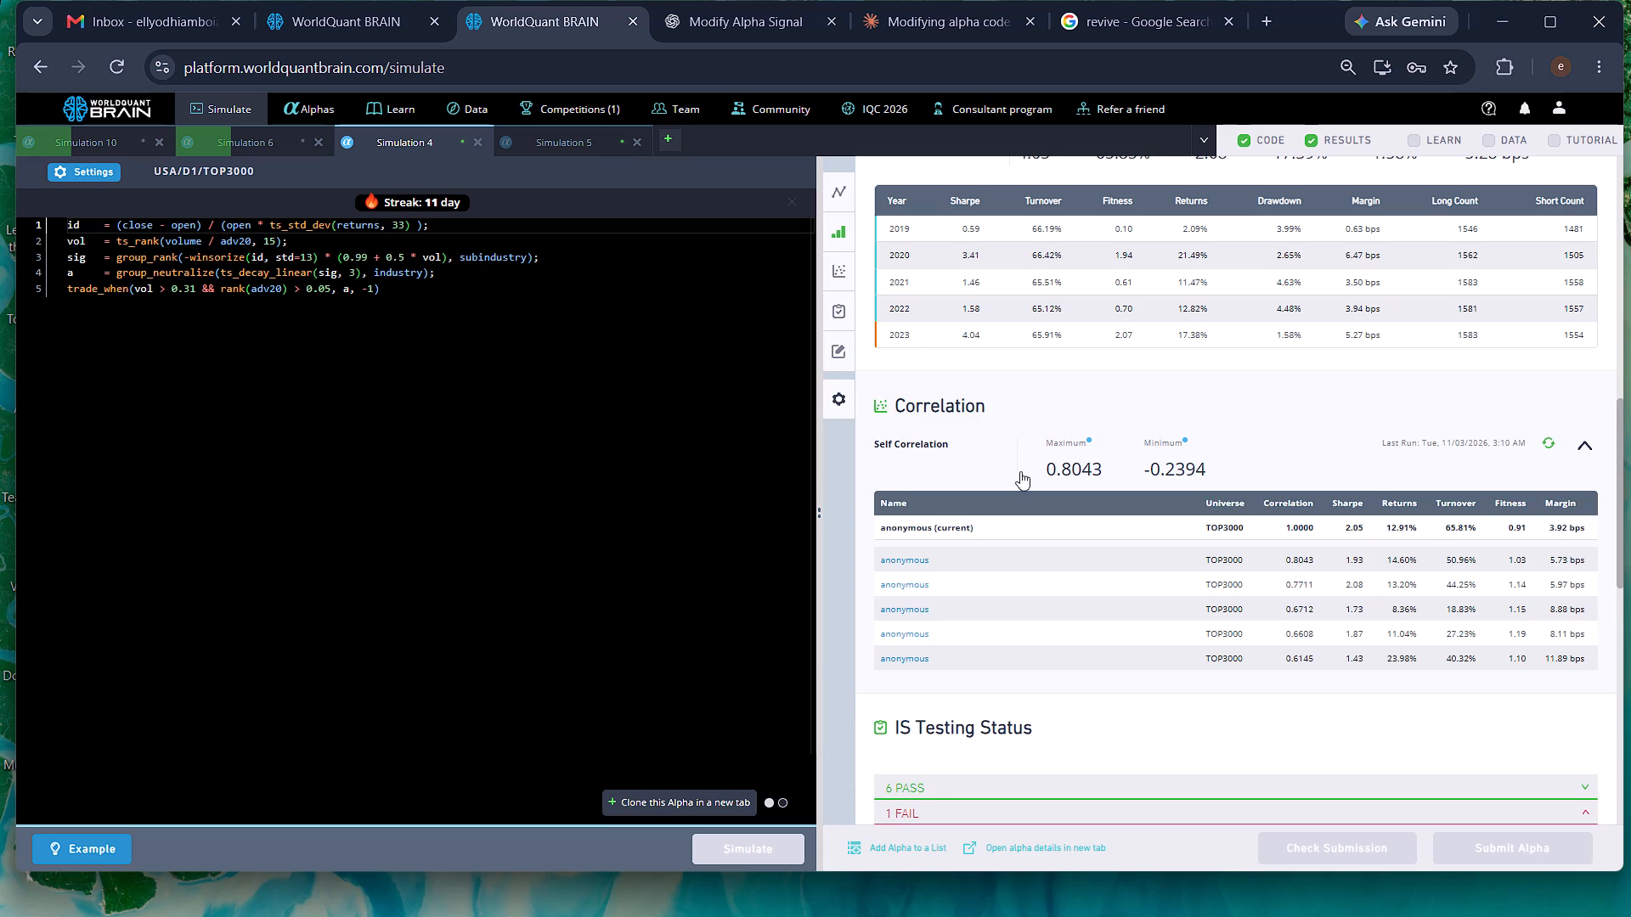
scroll(1036, 425, "down", 2)
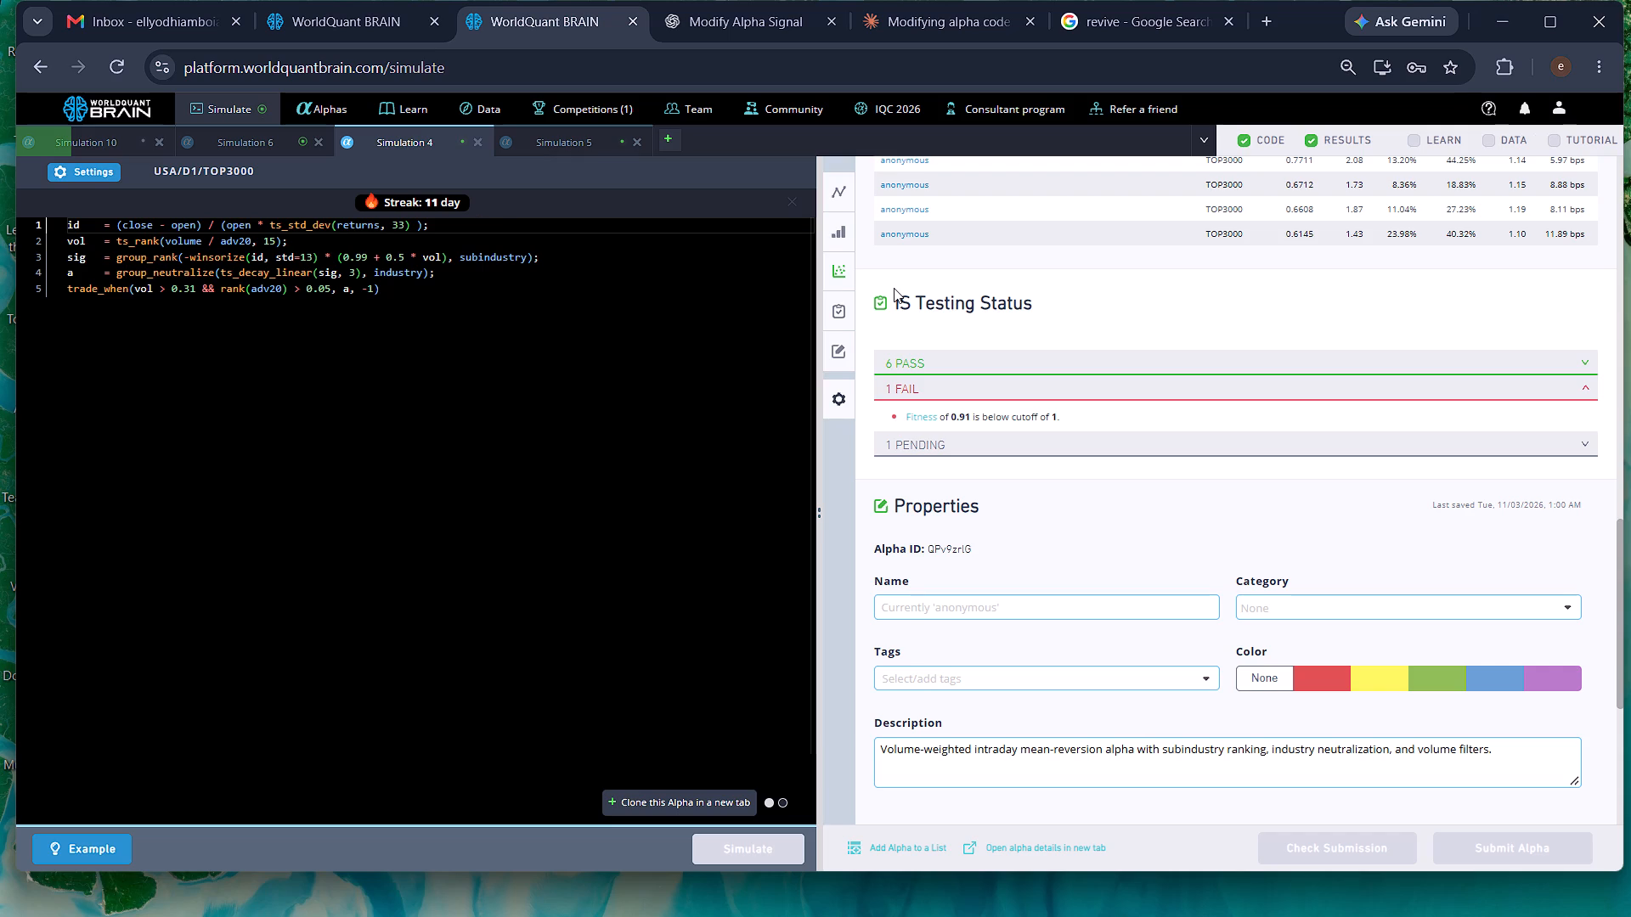
scroll(1059, 273, "up", 1)
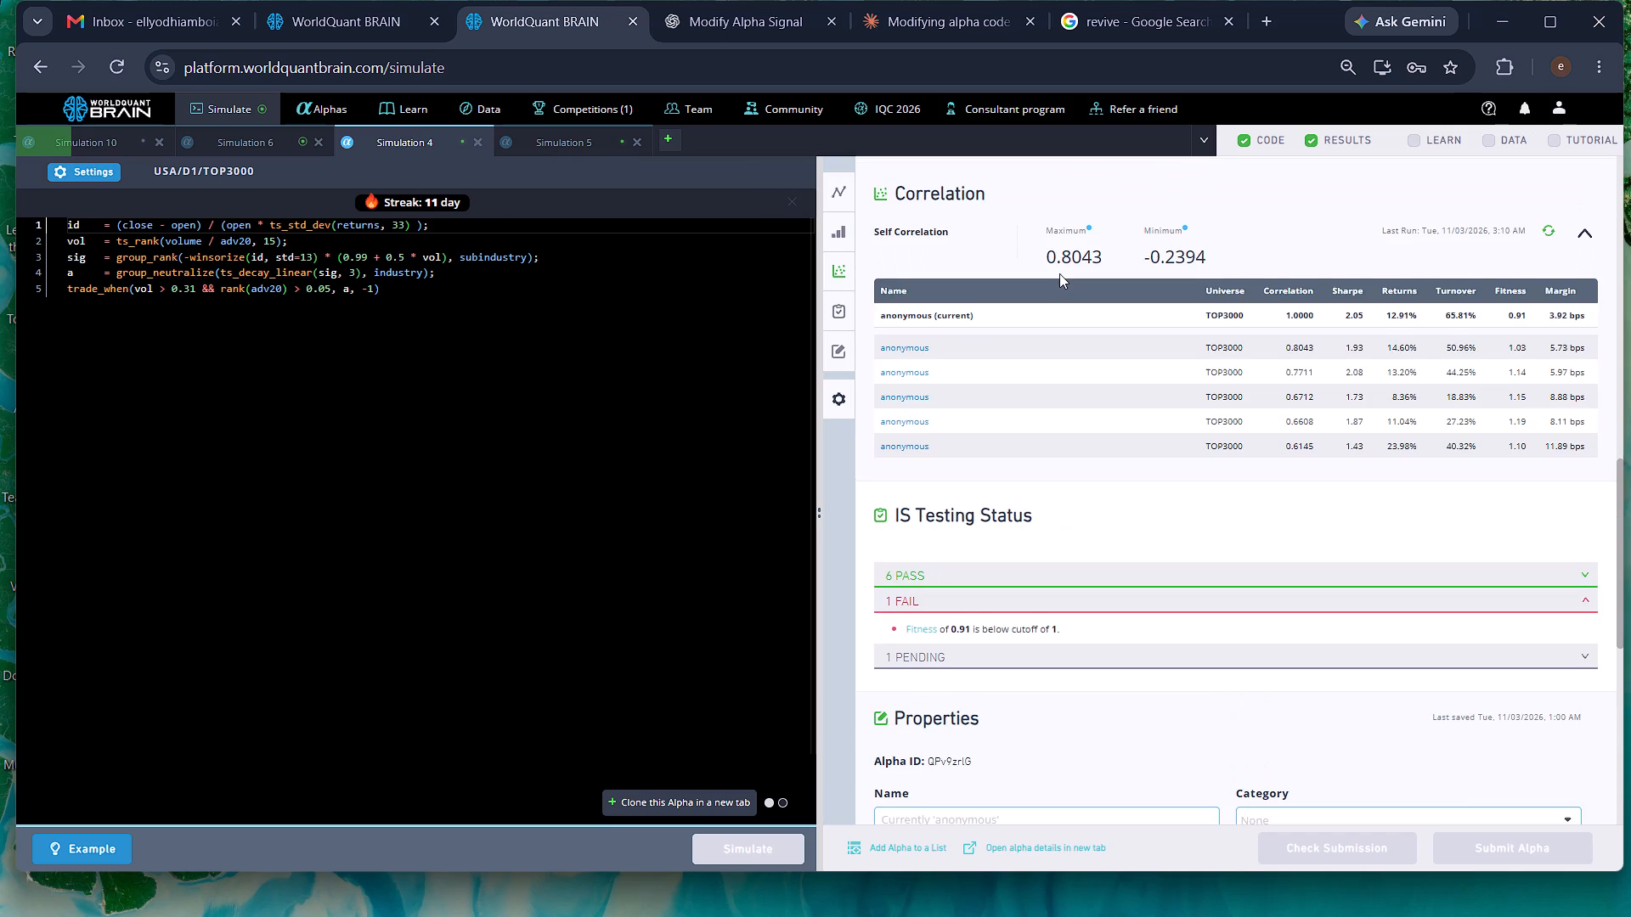
scroll(1059, 273, "up", 1)
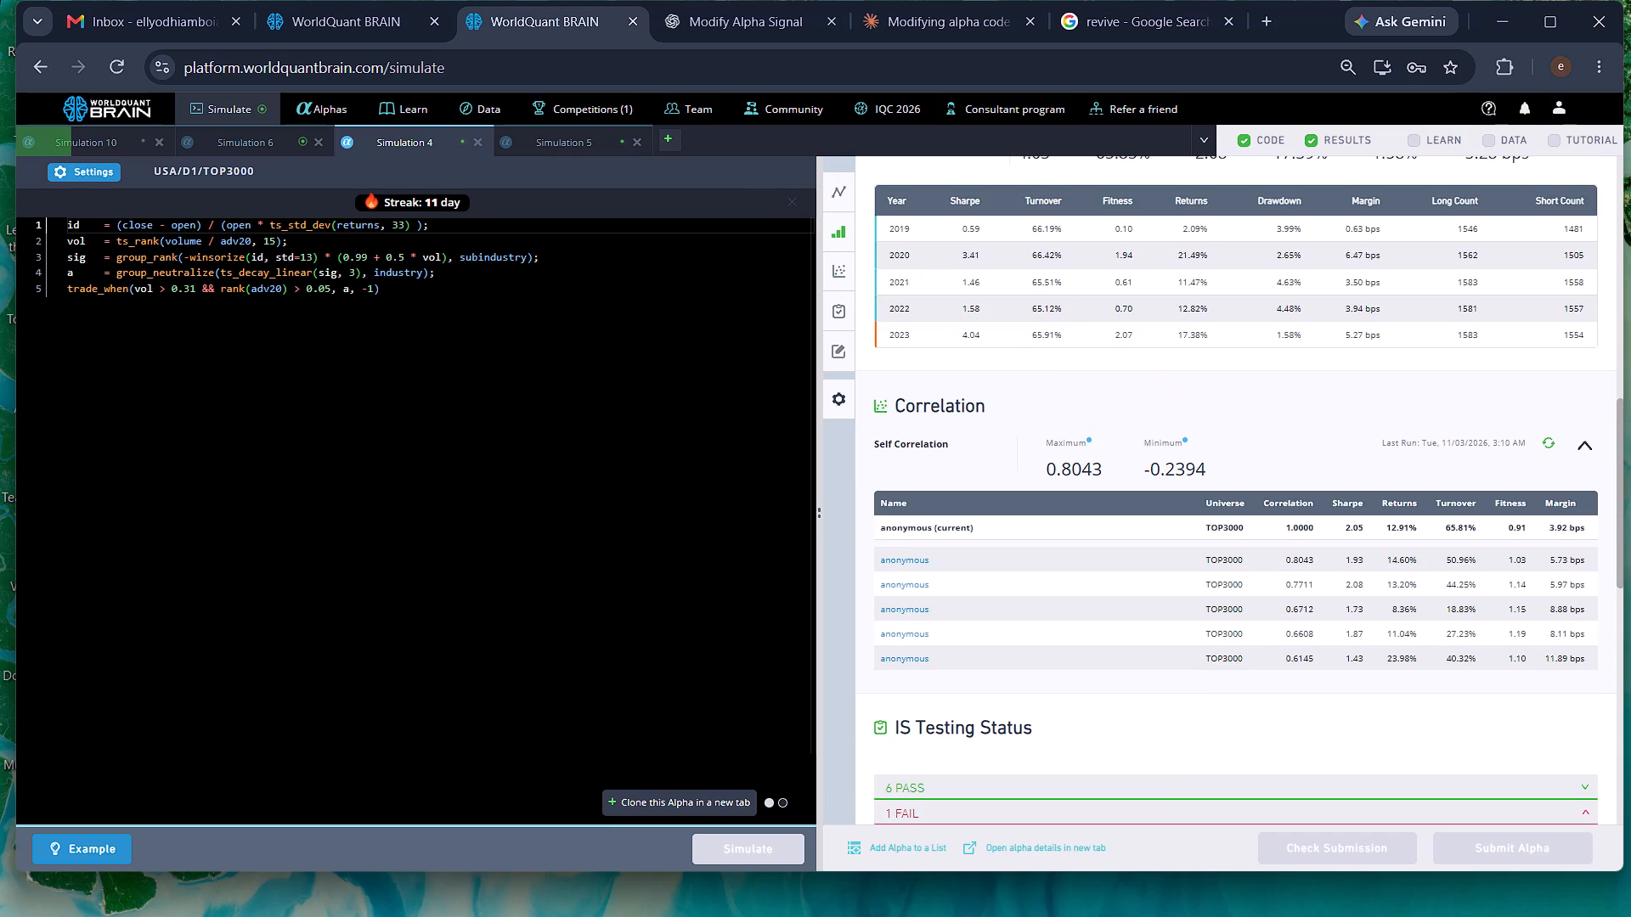
Expand and read the pending check in Simulation 4's IS Testing Status.
scroll(952, 413, "down", 2)
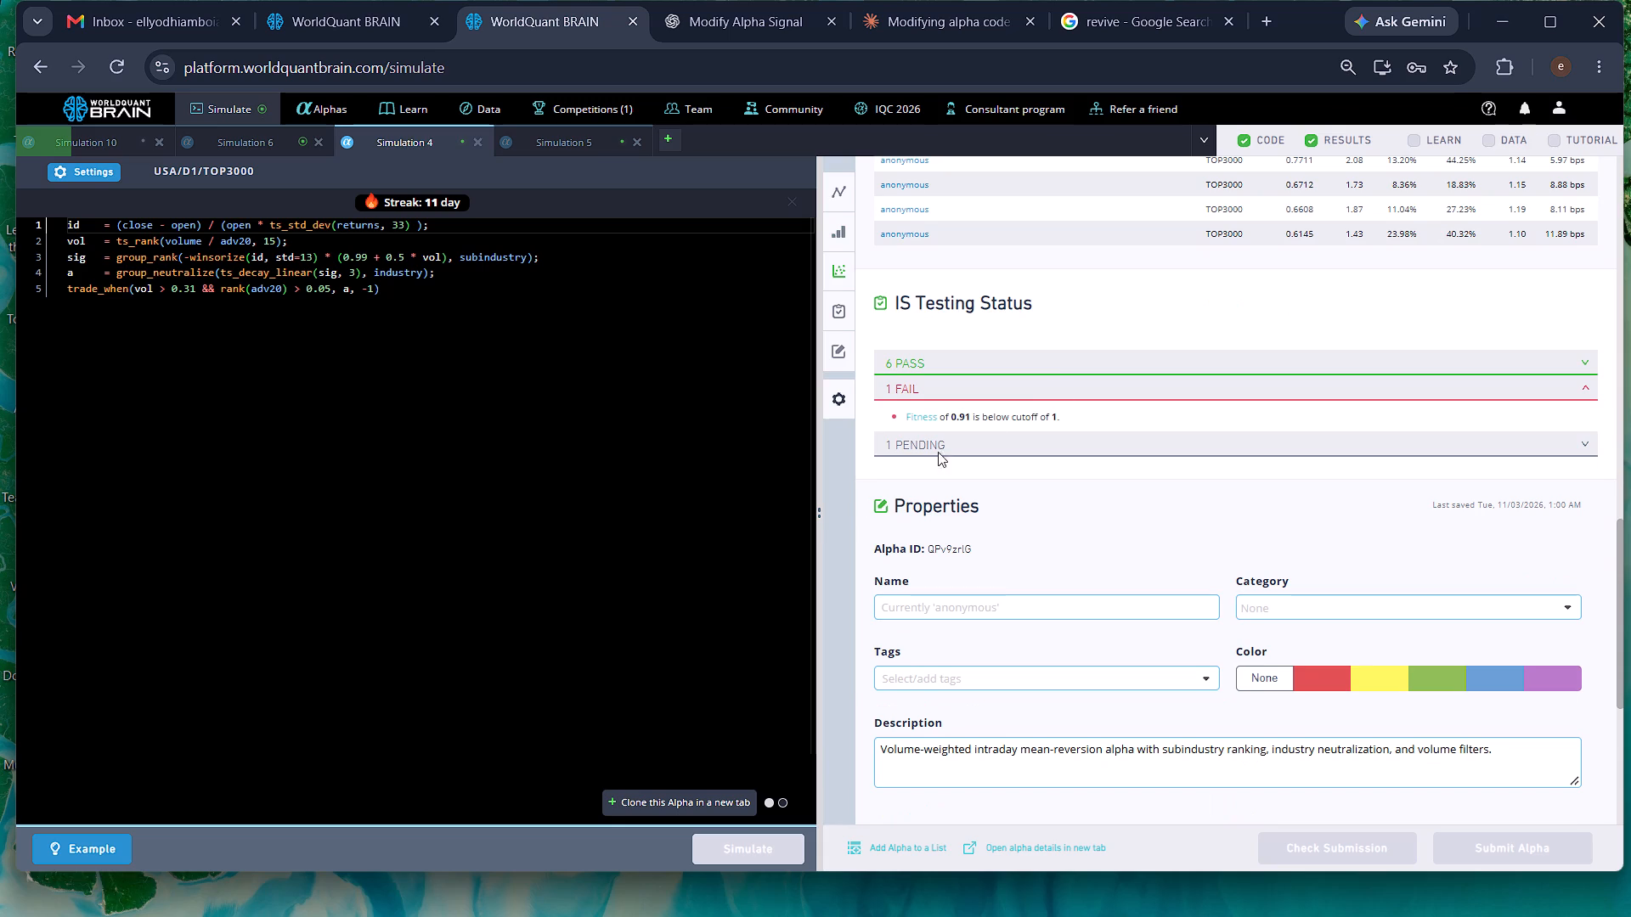
left_click(977, 447)
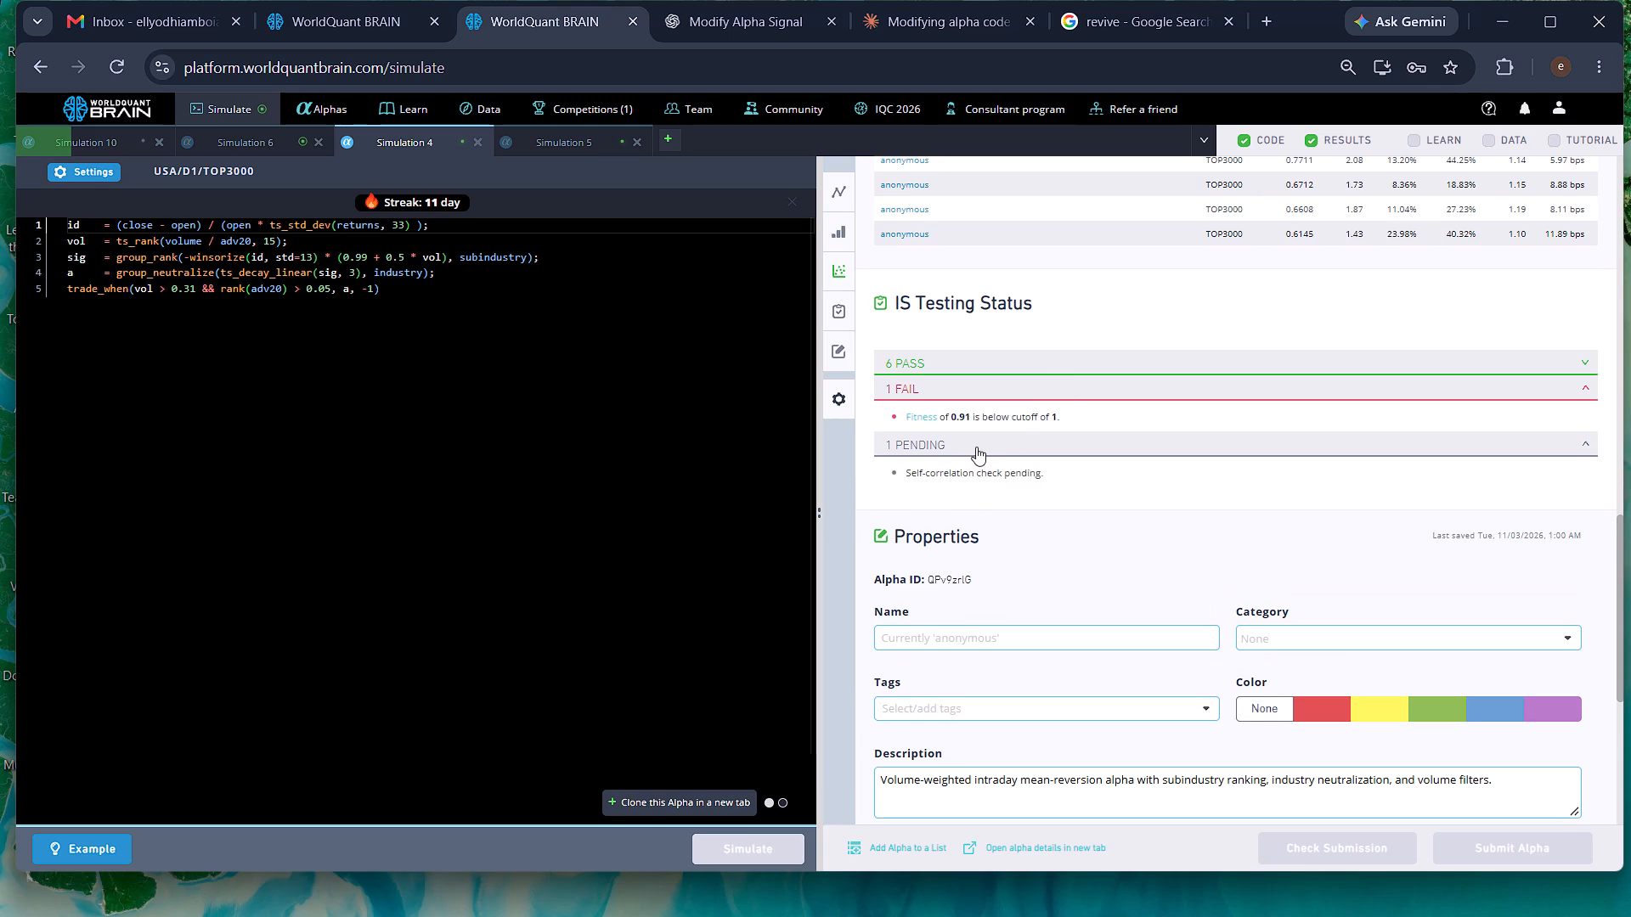
left_click_drag(1038, 470, 1034, 470)
left_click_drag(1034, 470, 925, 477)
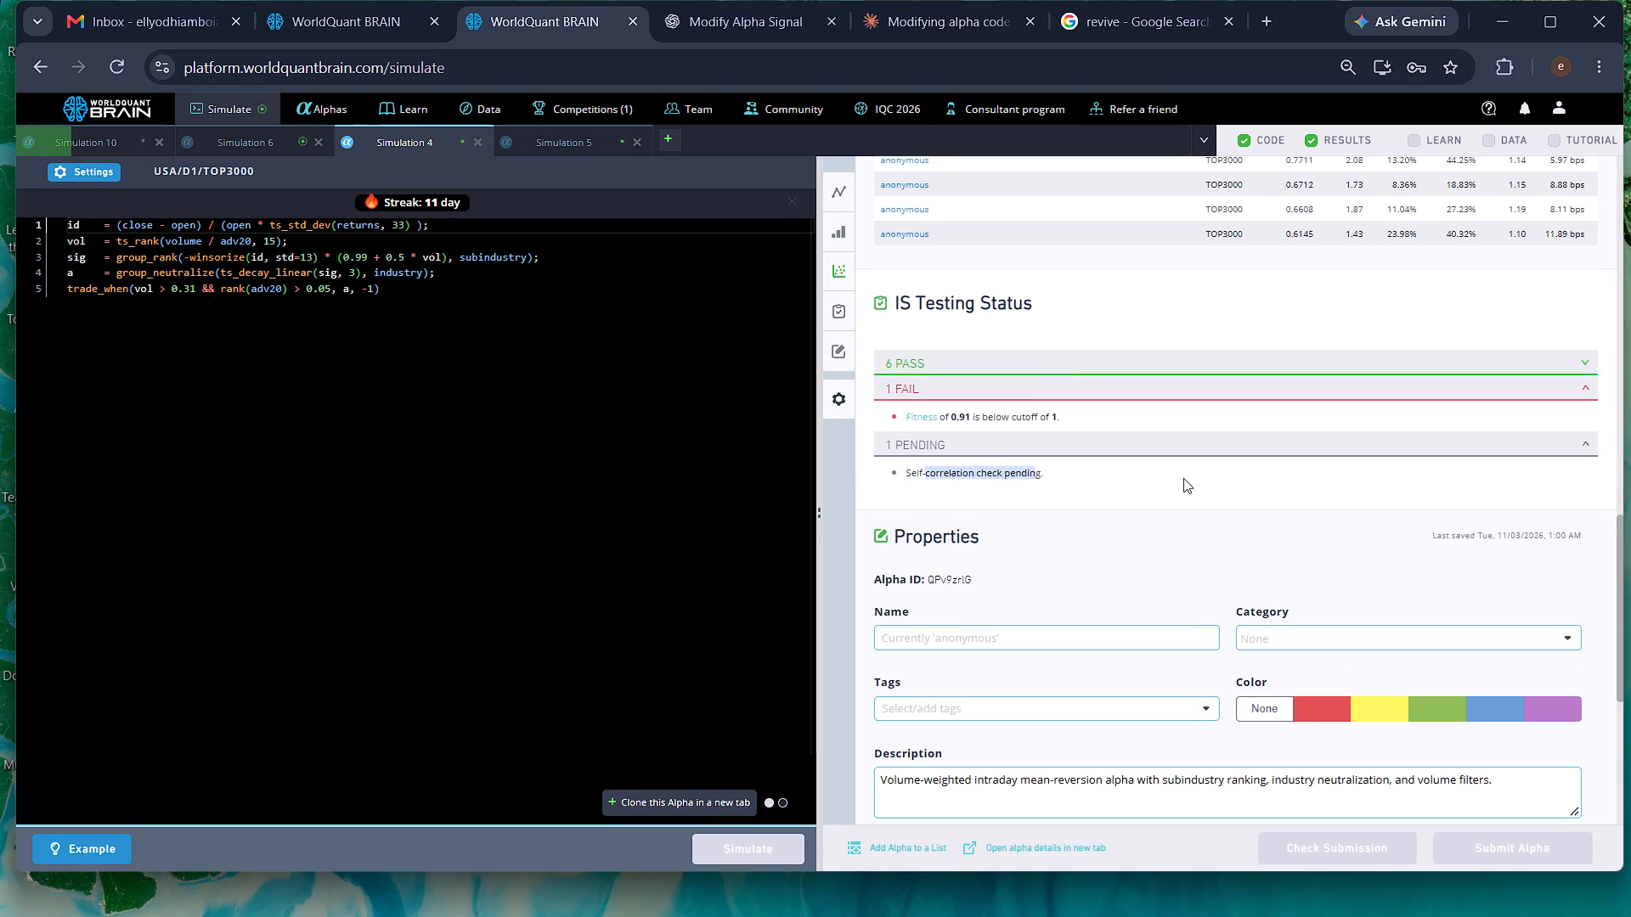
left_click_drag(1051, 483, 875, 484)
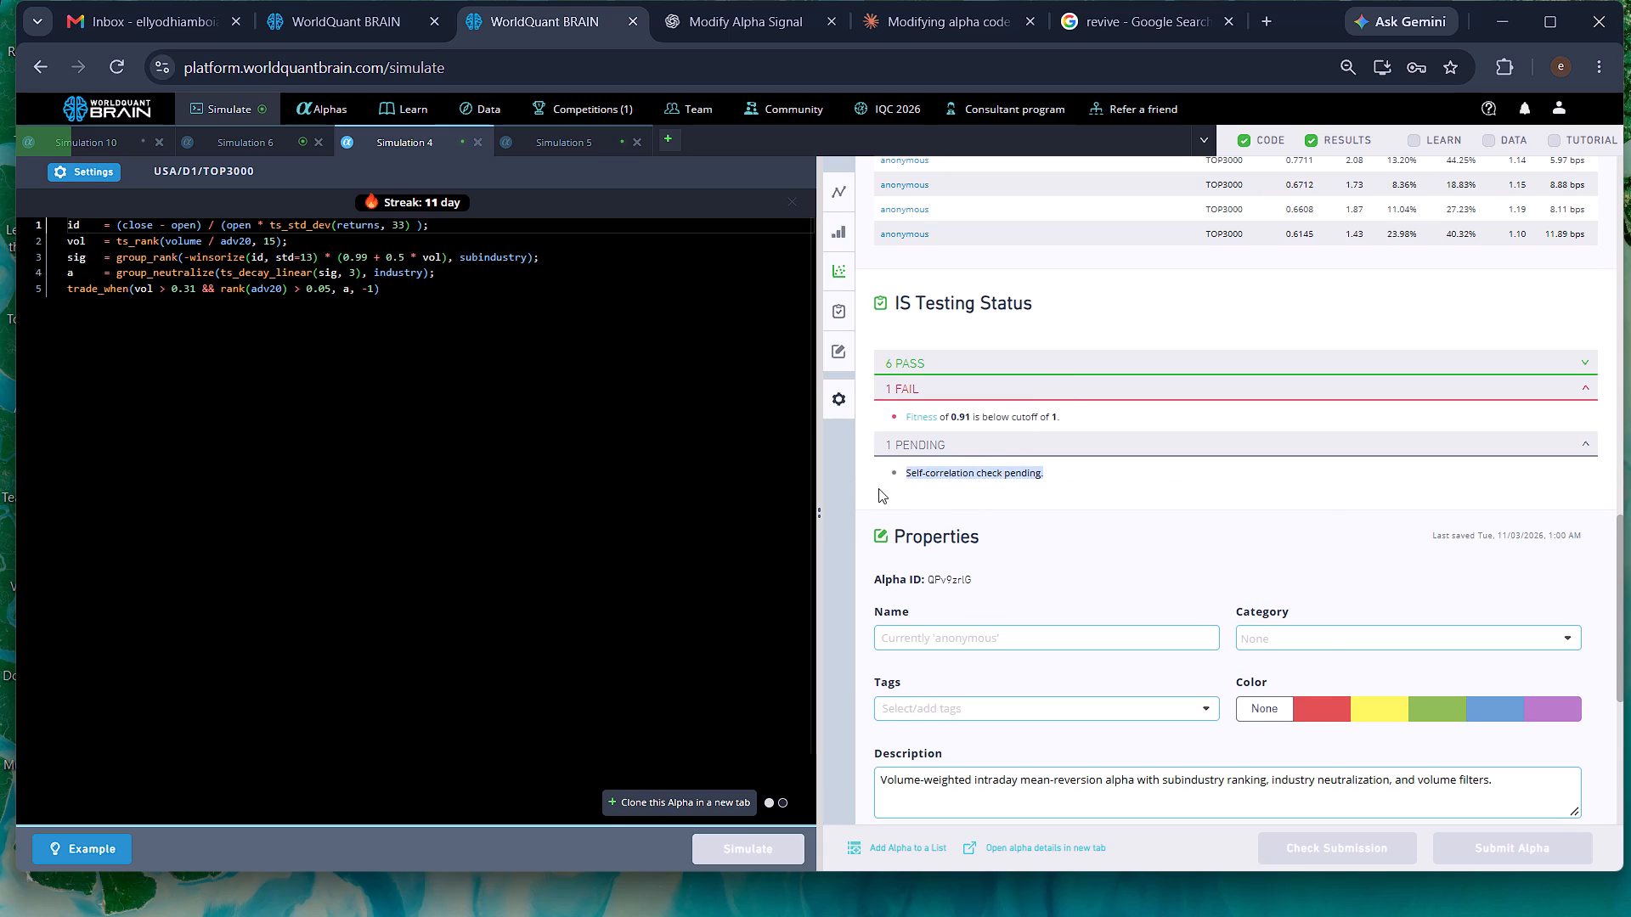
right_click(878, 488)
left_click(970, 511)
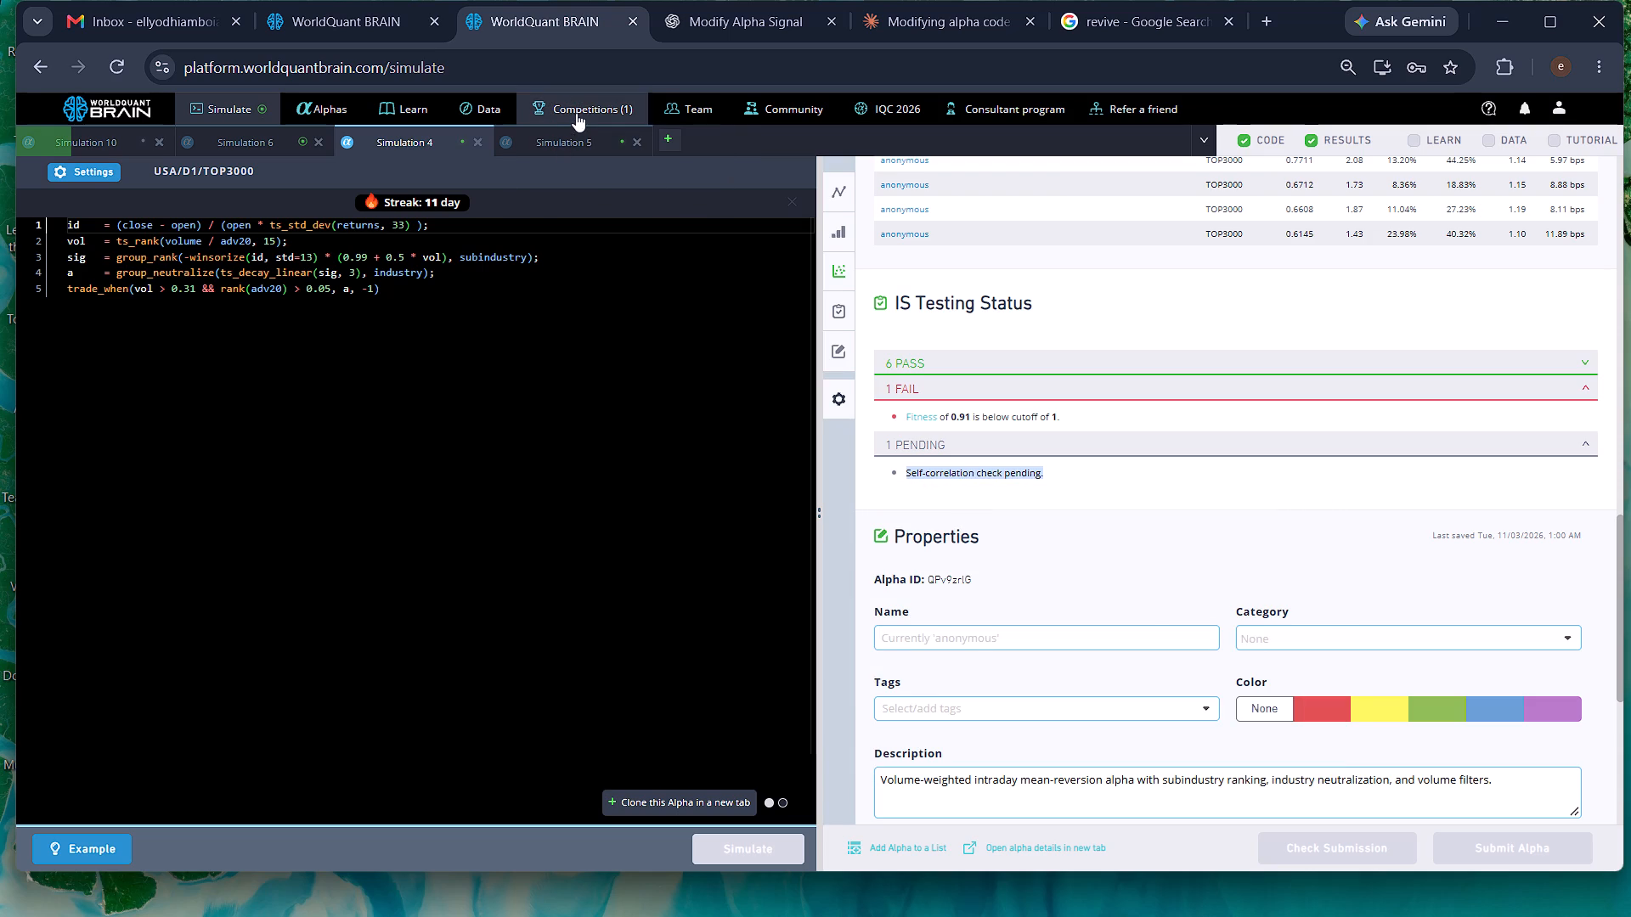
left_click(736, 8)
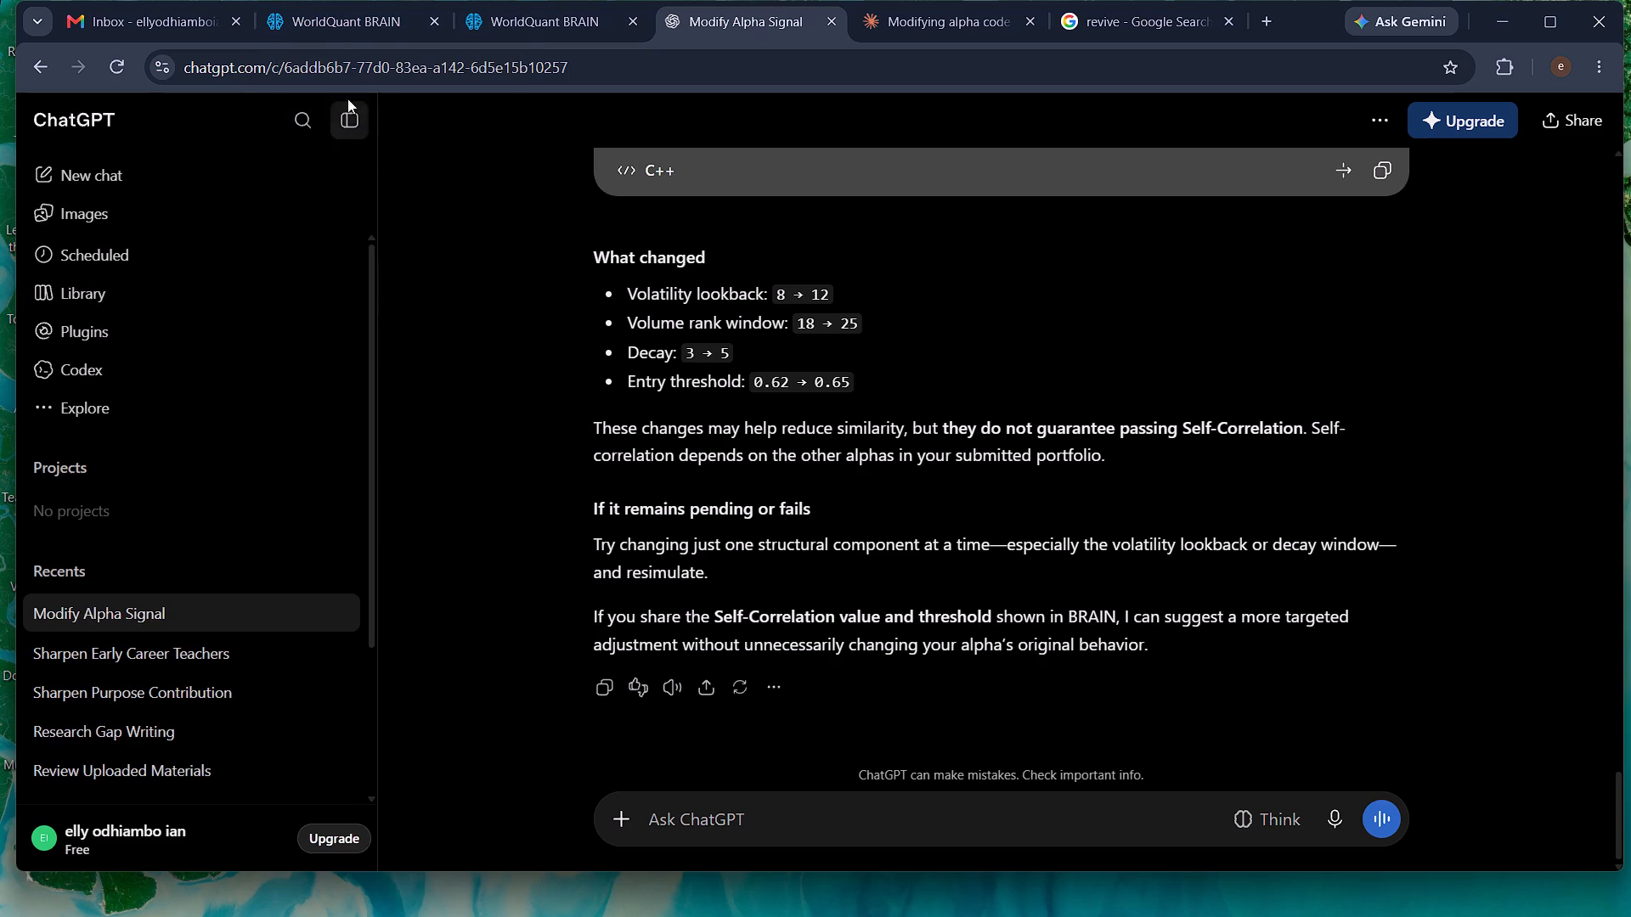
Return to WorldQuant BRAIN, show Simulation 10's test period and expand the failed checks in its IS Testing Status.
left_click(364, 18)
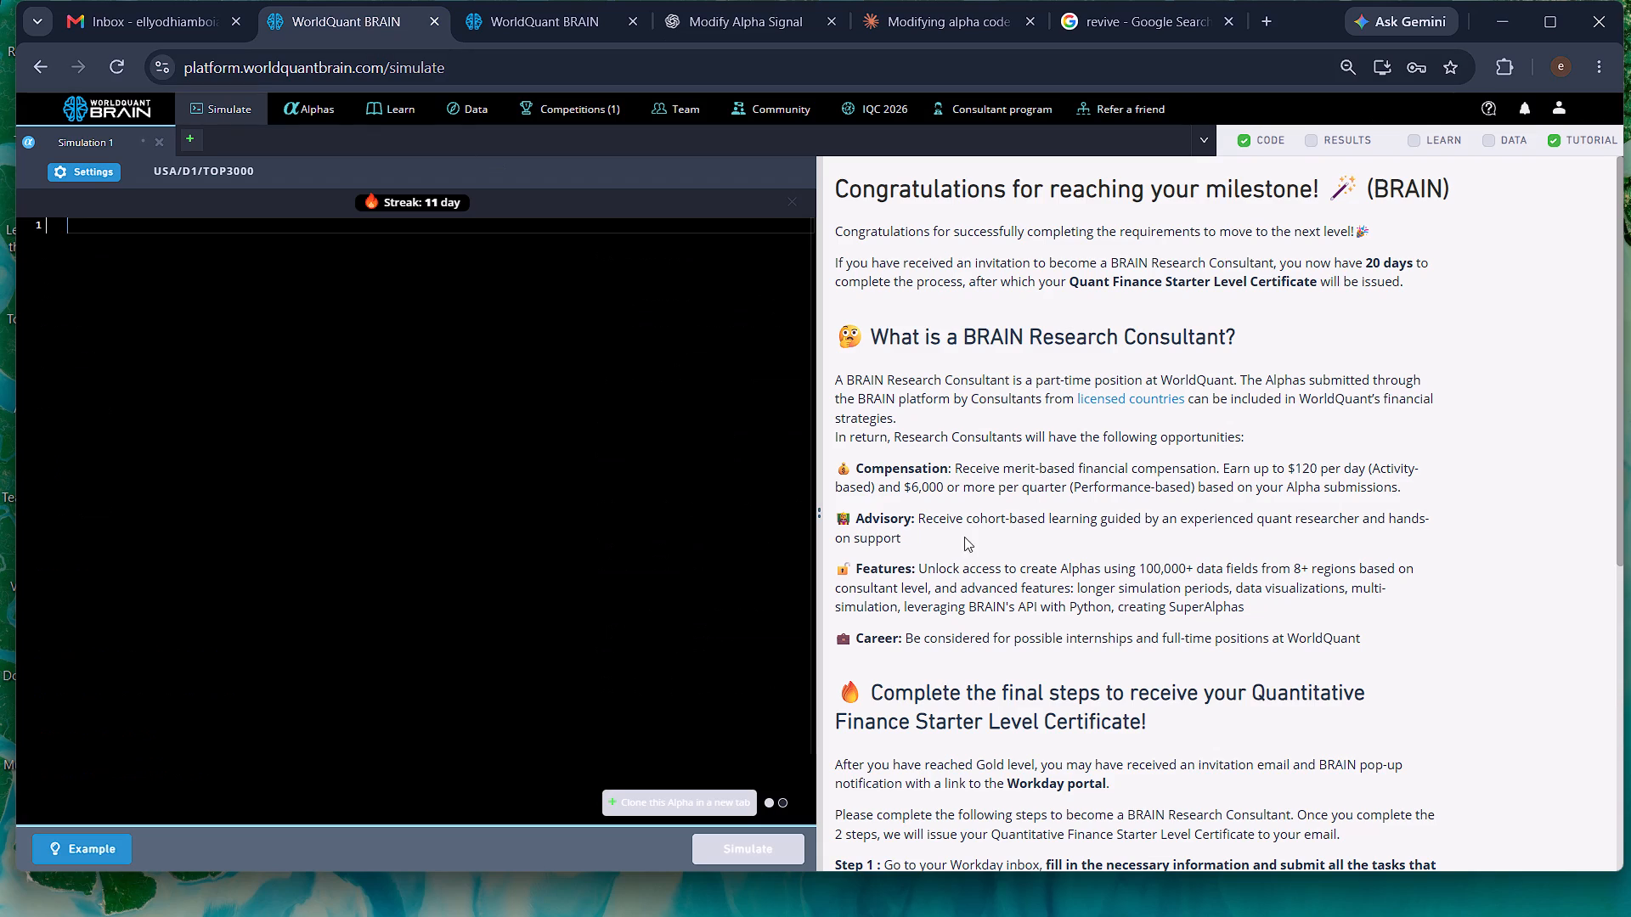
left_click(552, 24)
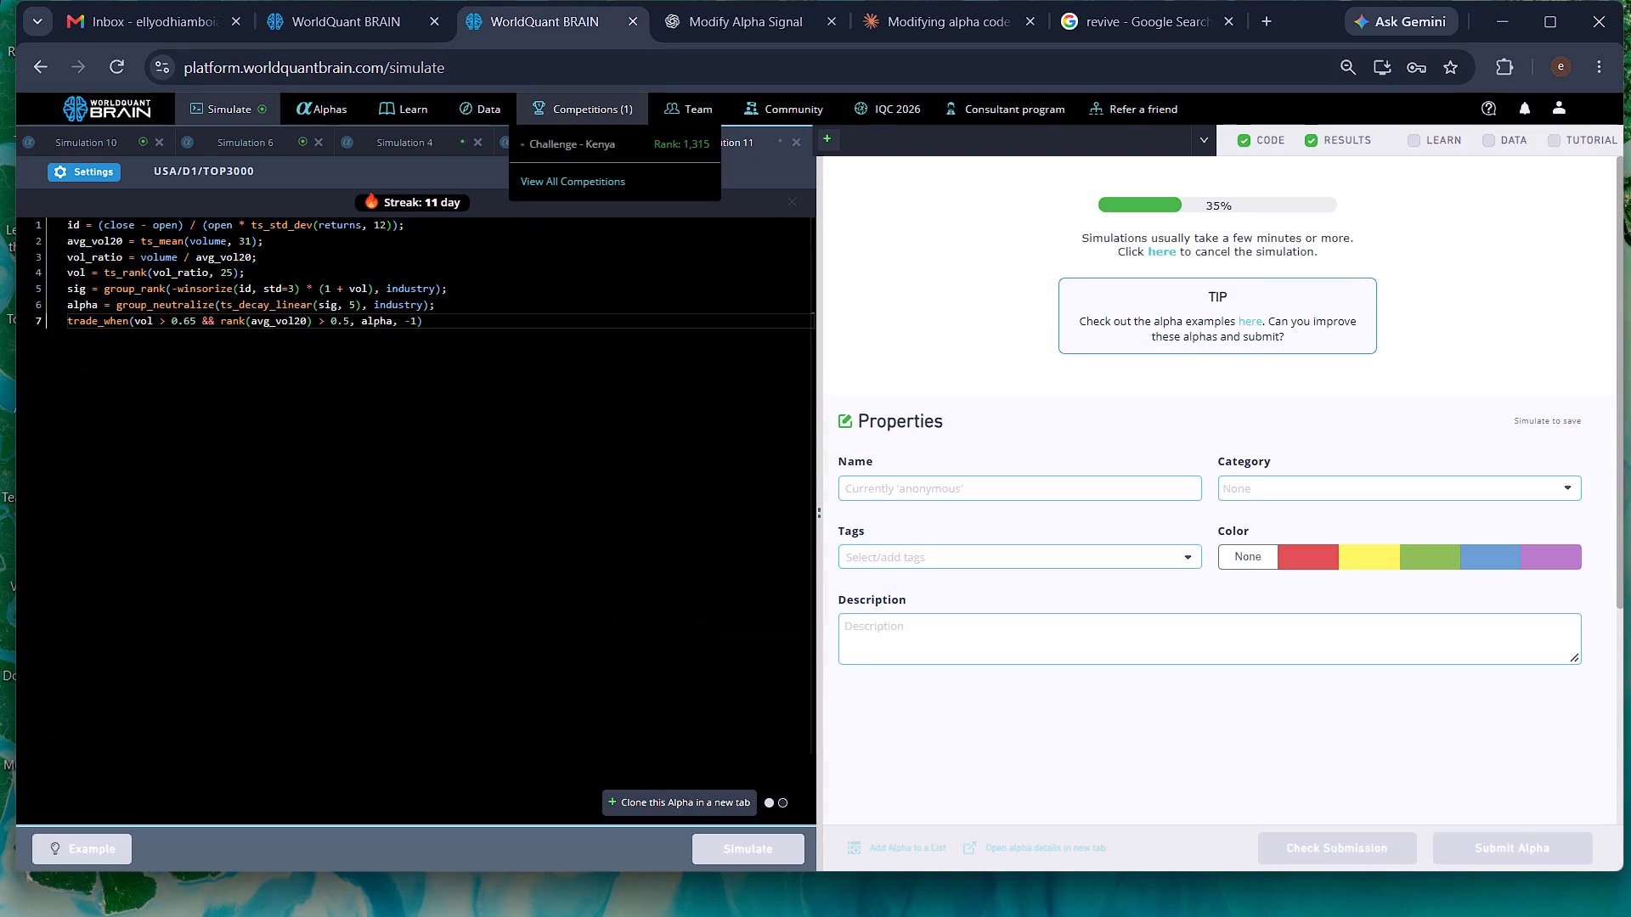
left_click(61, 136)
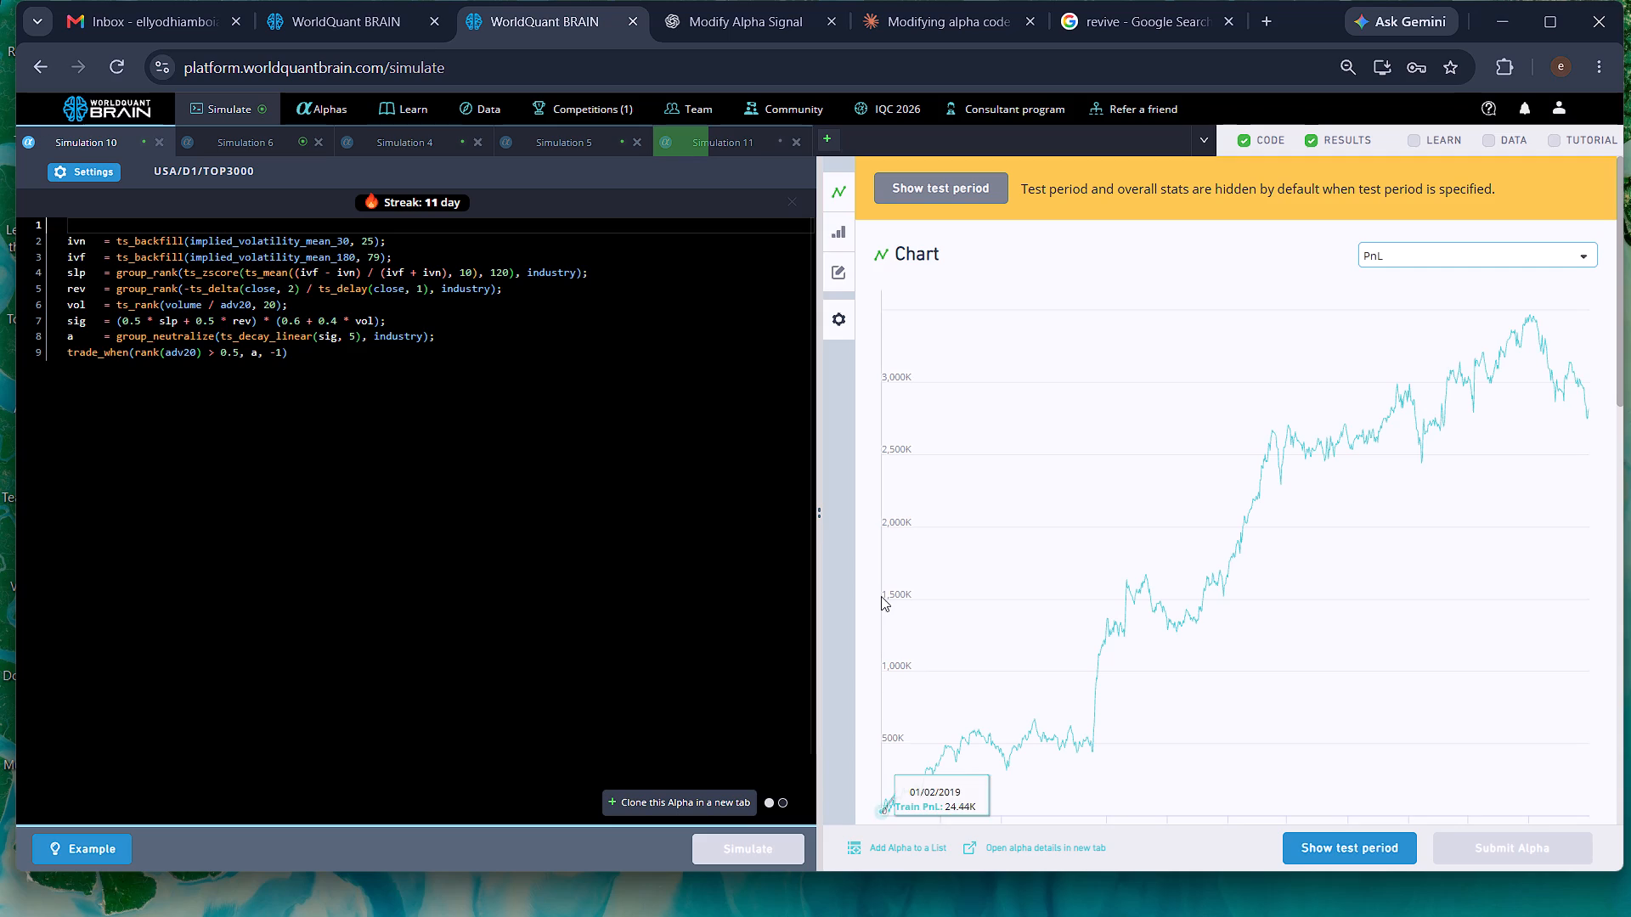
left_click(1335, 834)
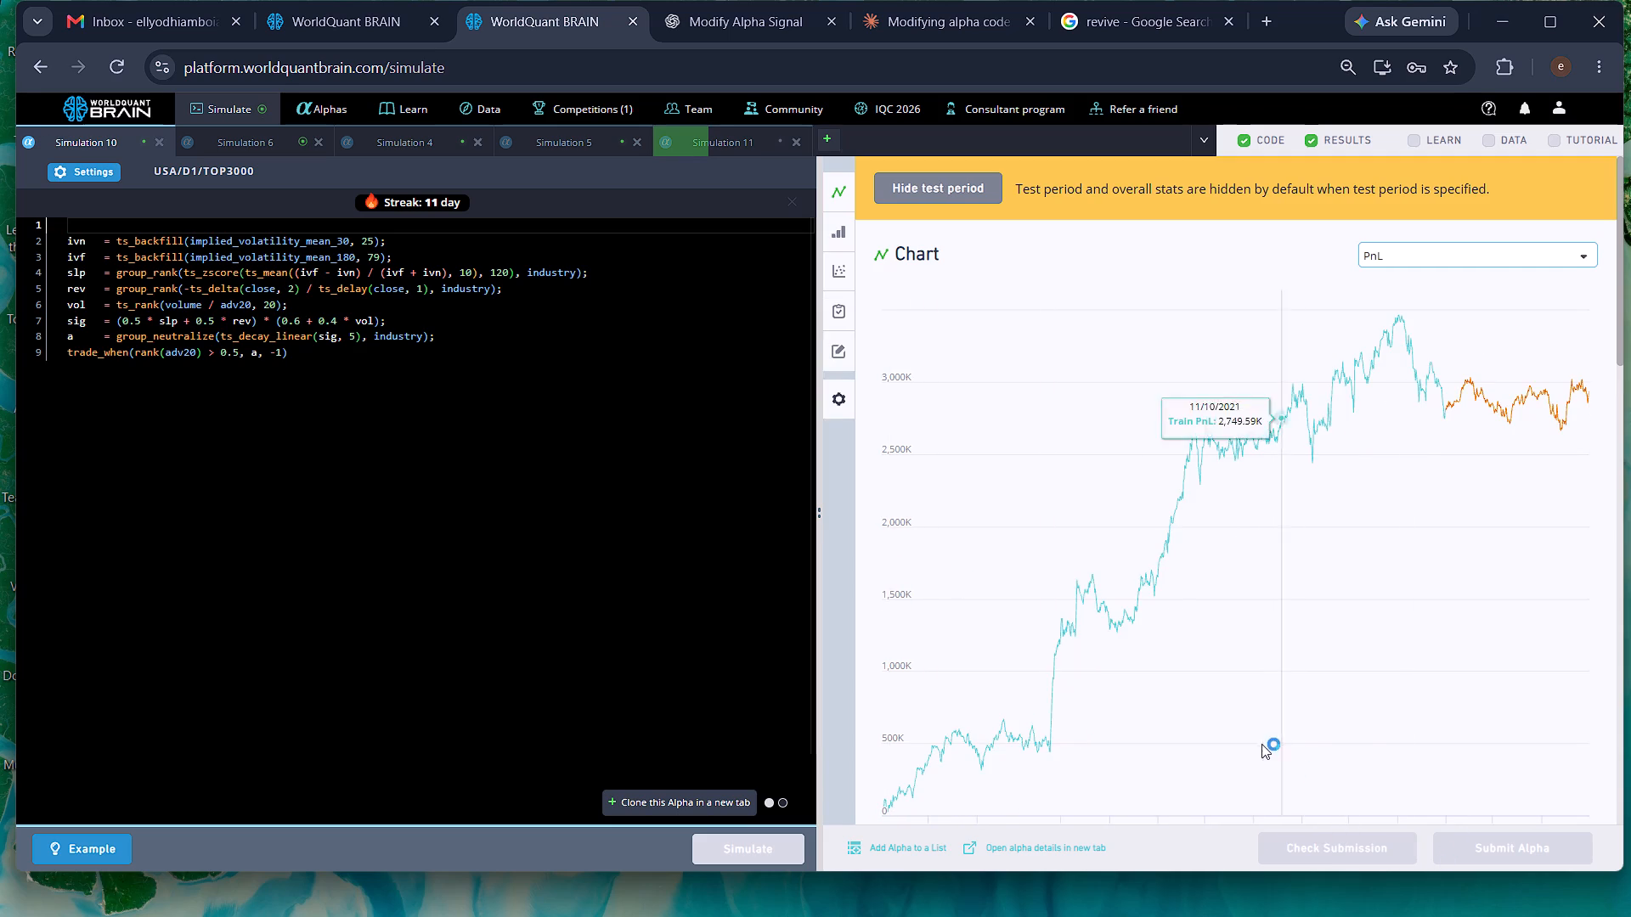
scroll(1259, 741, "down", 2)
scroll(998, 626, "down", 2)
left_click(996, 623)
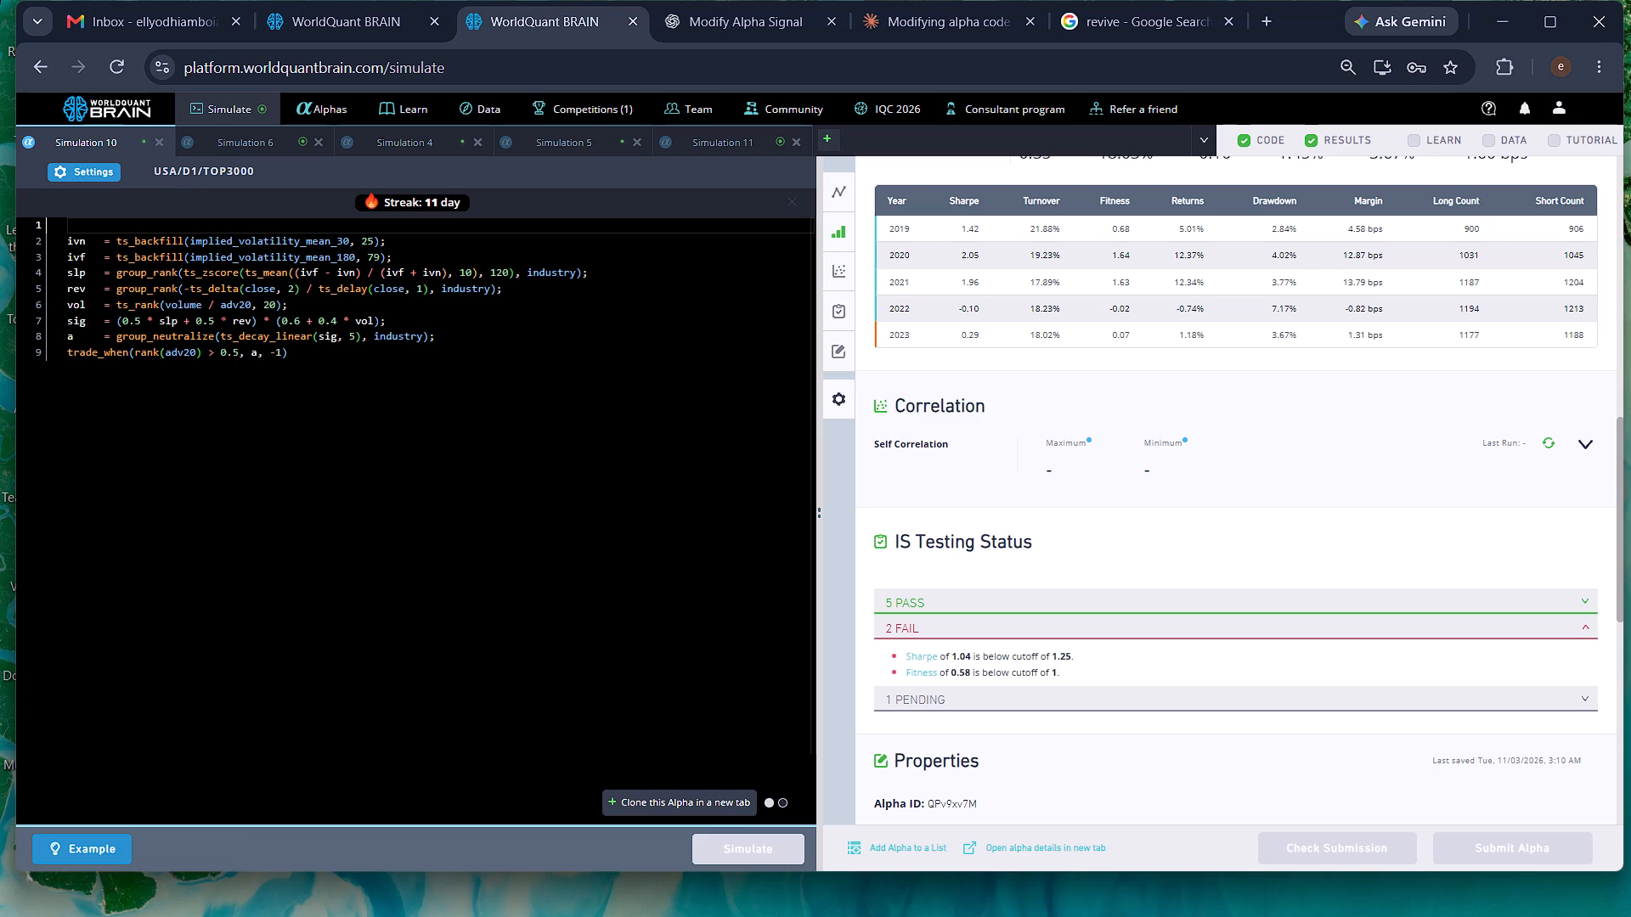
Show Simulation 6's test period and open the failed checks in its IS Testing Status.
left_click(217, 138)
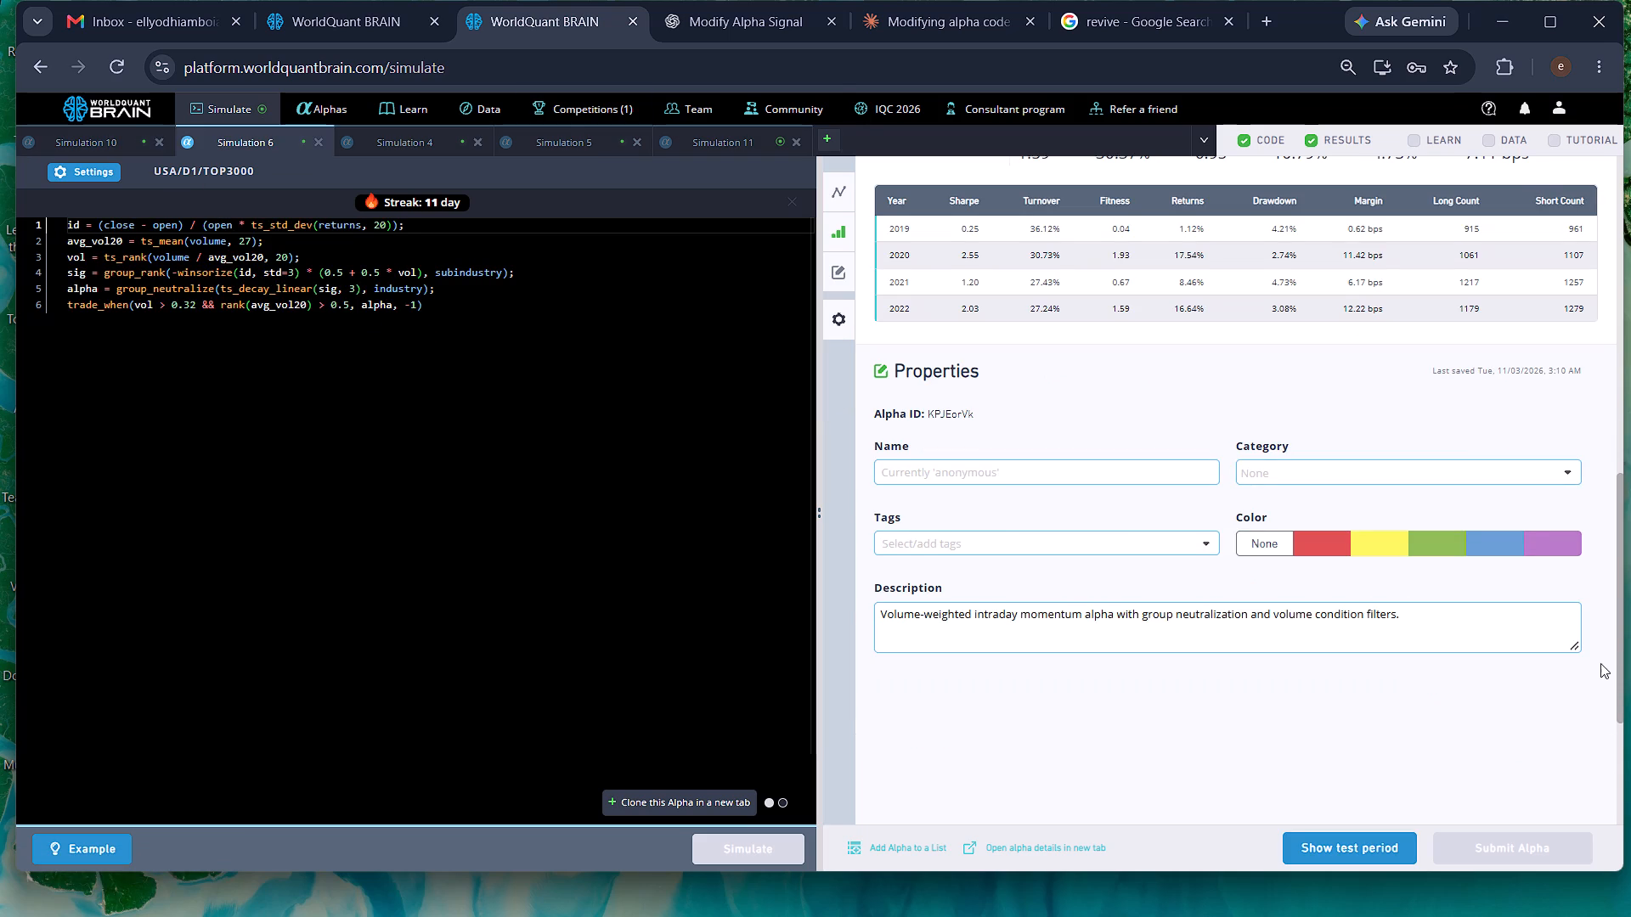
left_click(1342, 842)
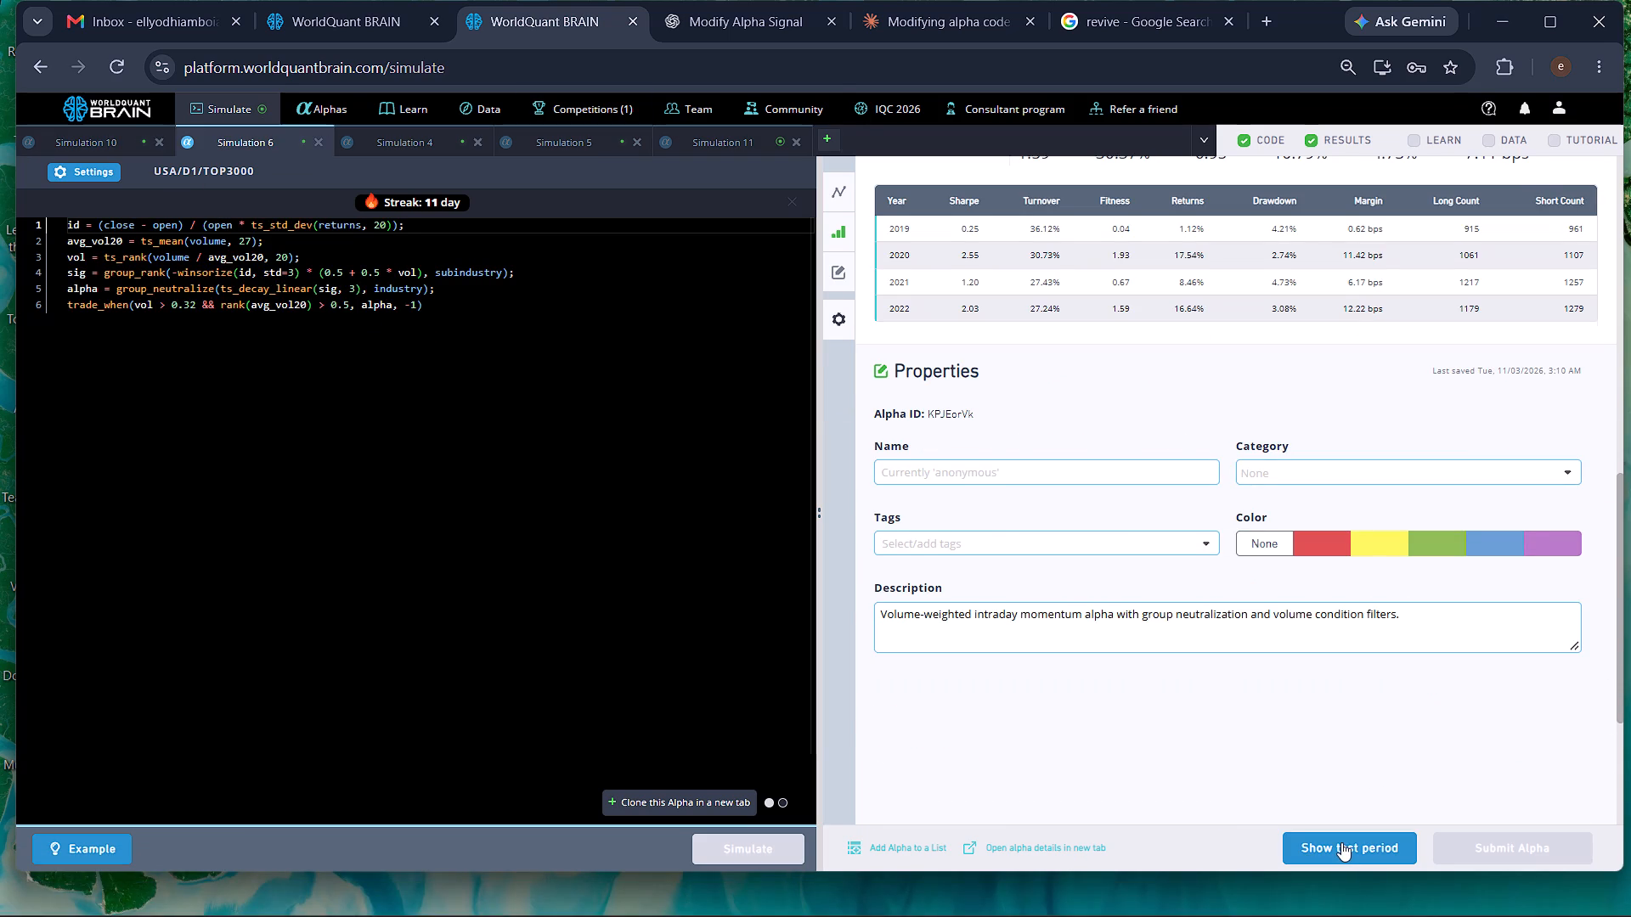
left_click(945, 617)
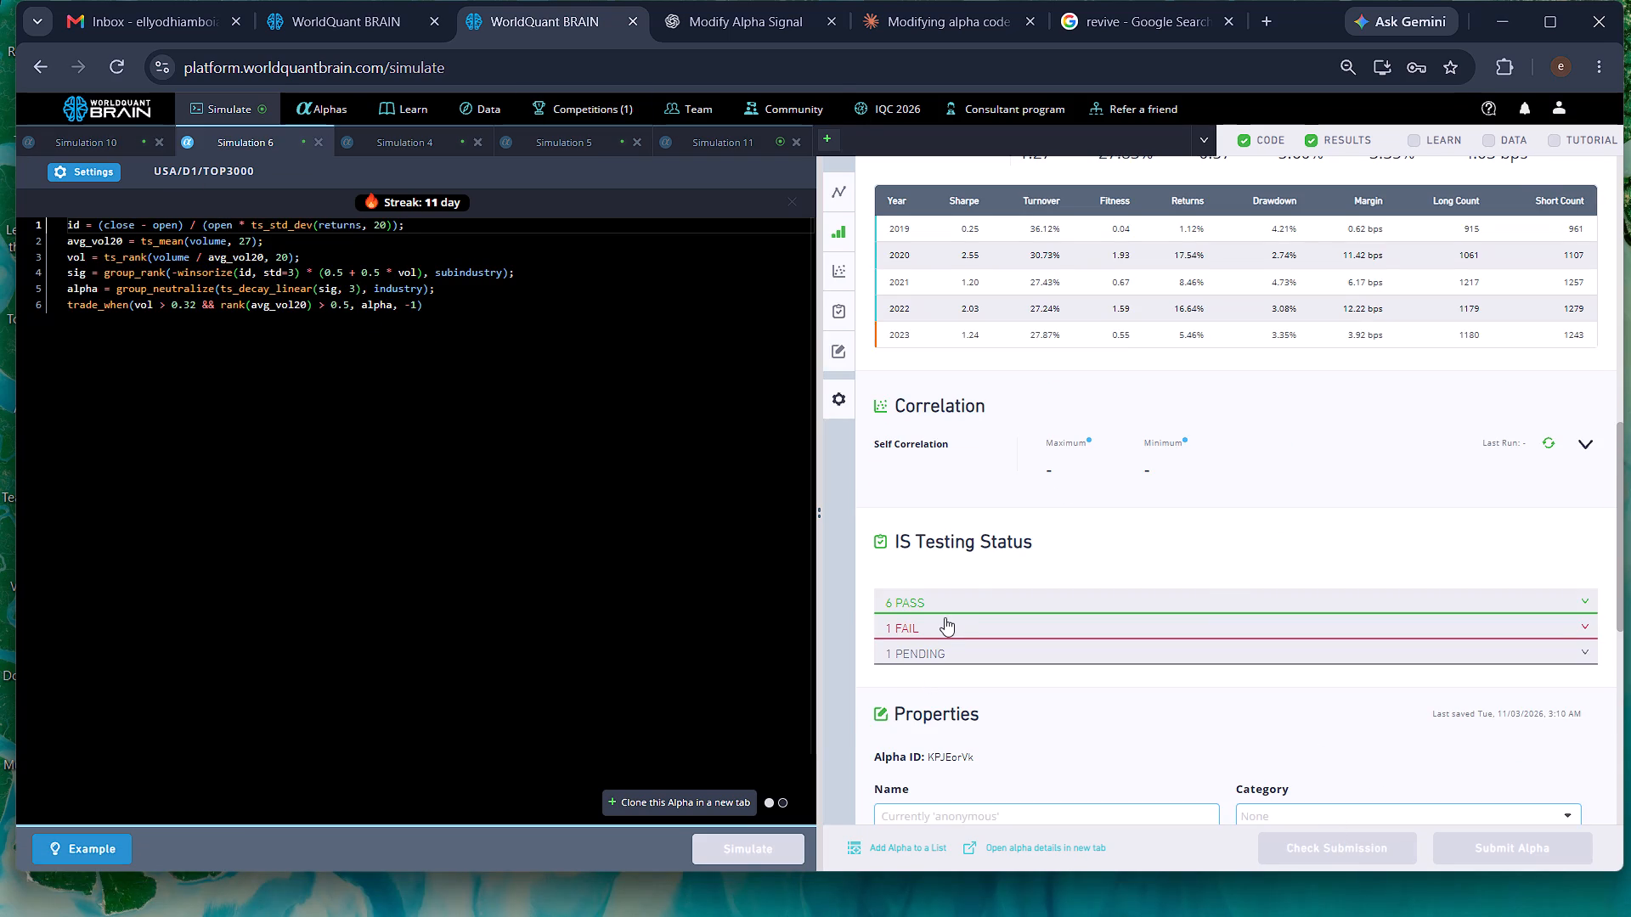
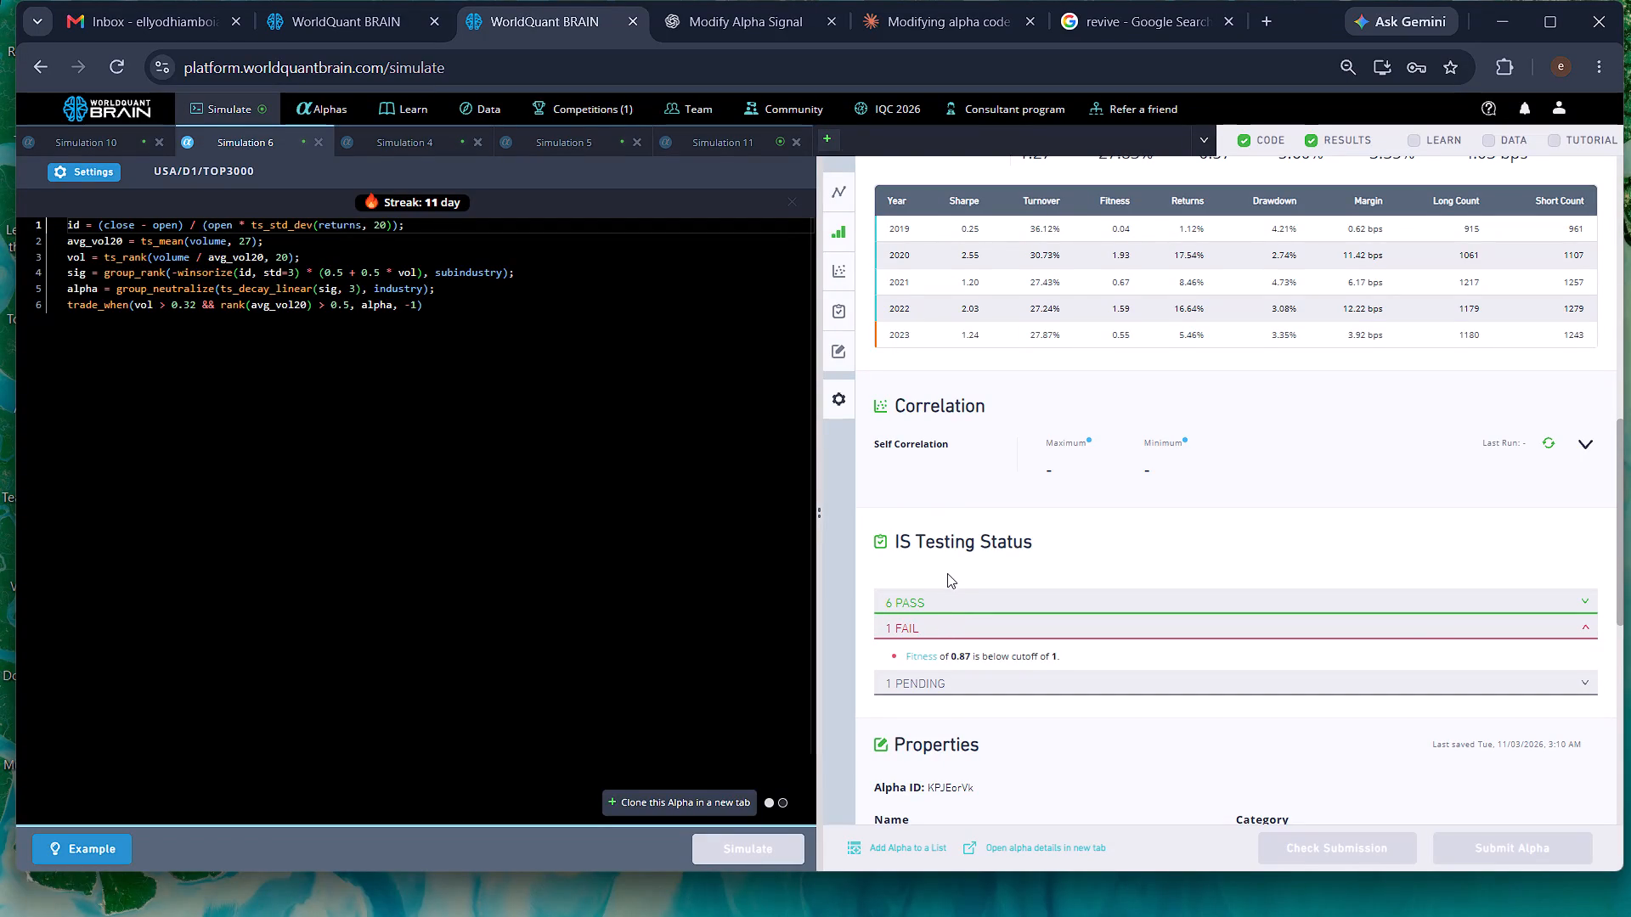
Review Simulation 6's IS summary and testing status, and run its self-correlation check.
scroll(1019, 537, "up", 3)
scroll(1230, 555, "down", 1)
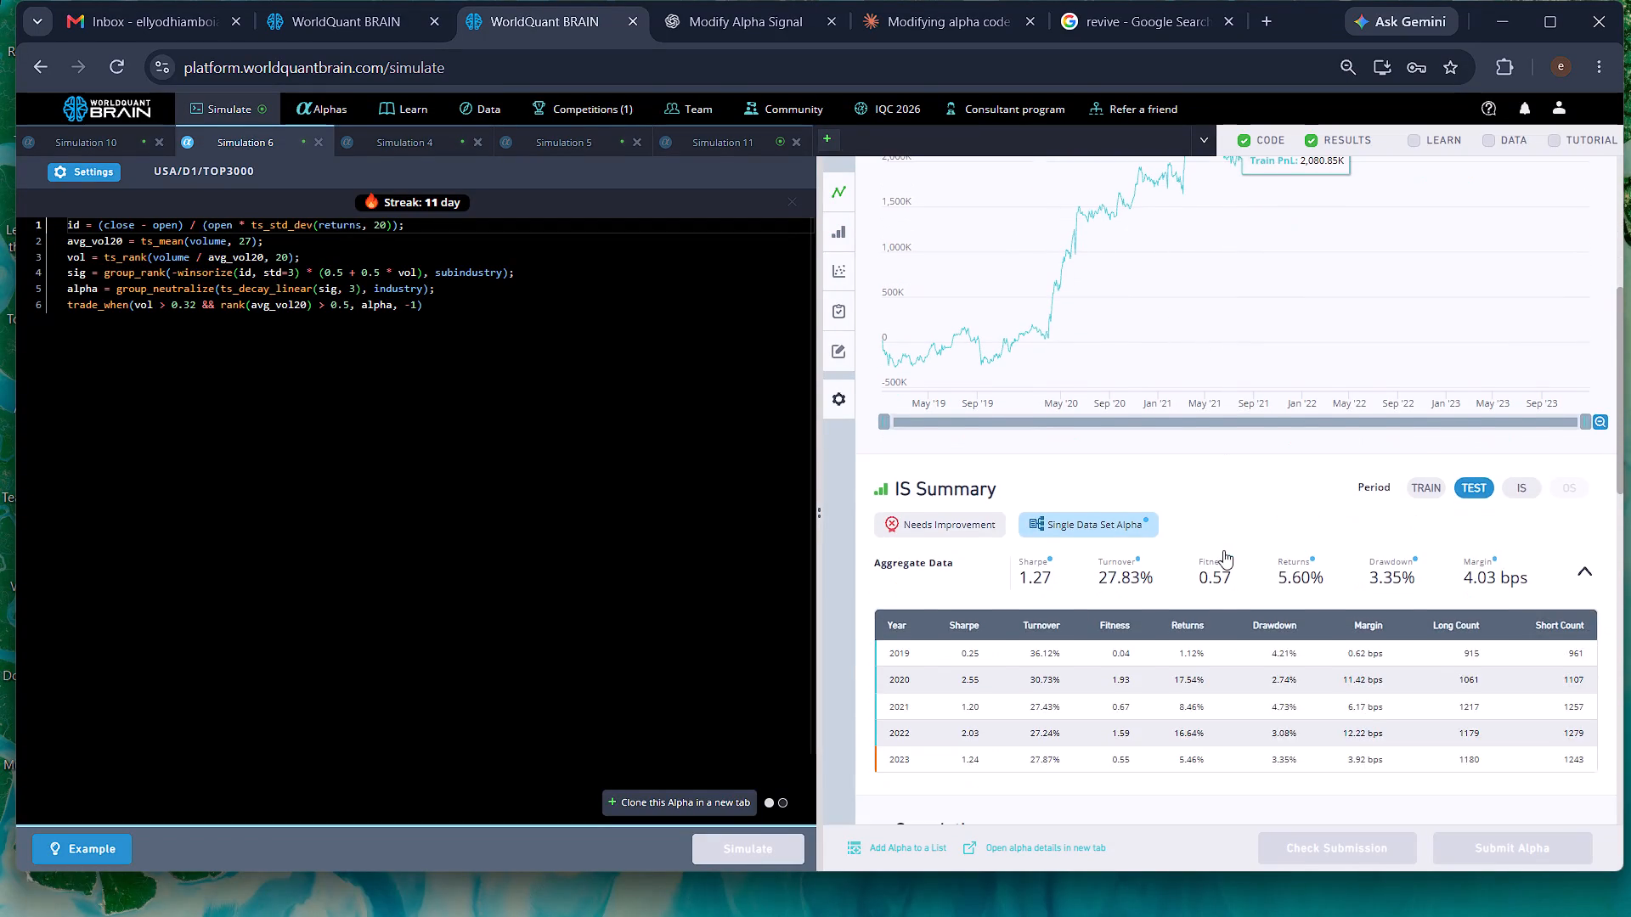
scroll(1223, 547, "up", 4)
scroll(1226, 538, "down", 4)
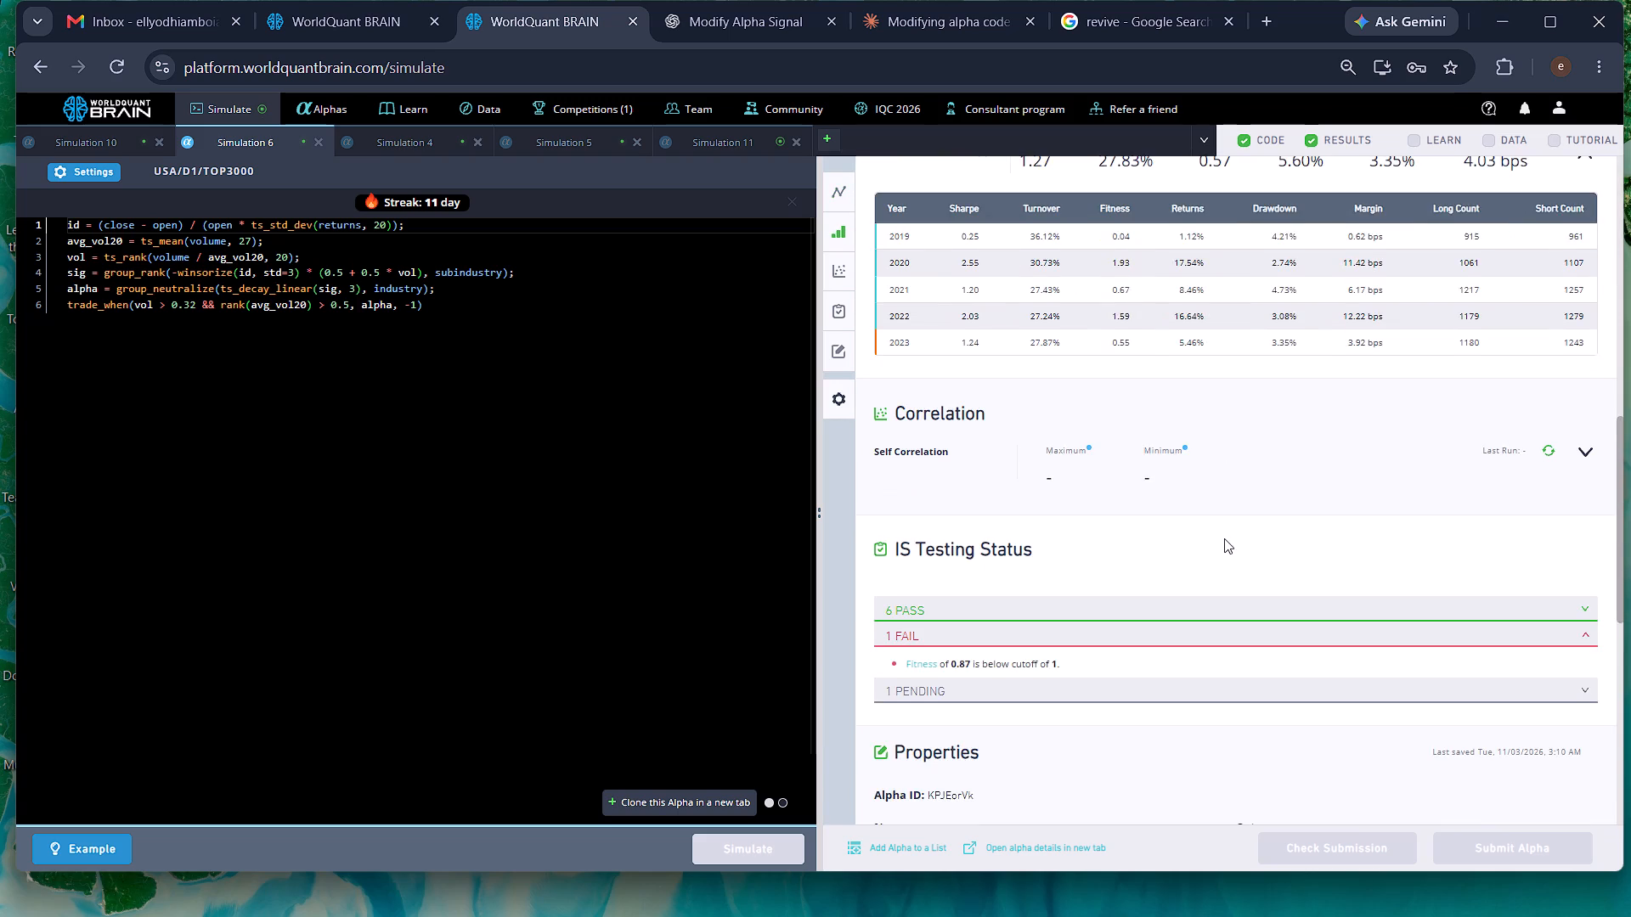
scroll(1224, 538, "down", 2)
scroll(1224, 538, "up", 1)
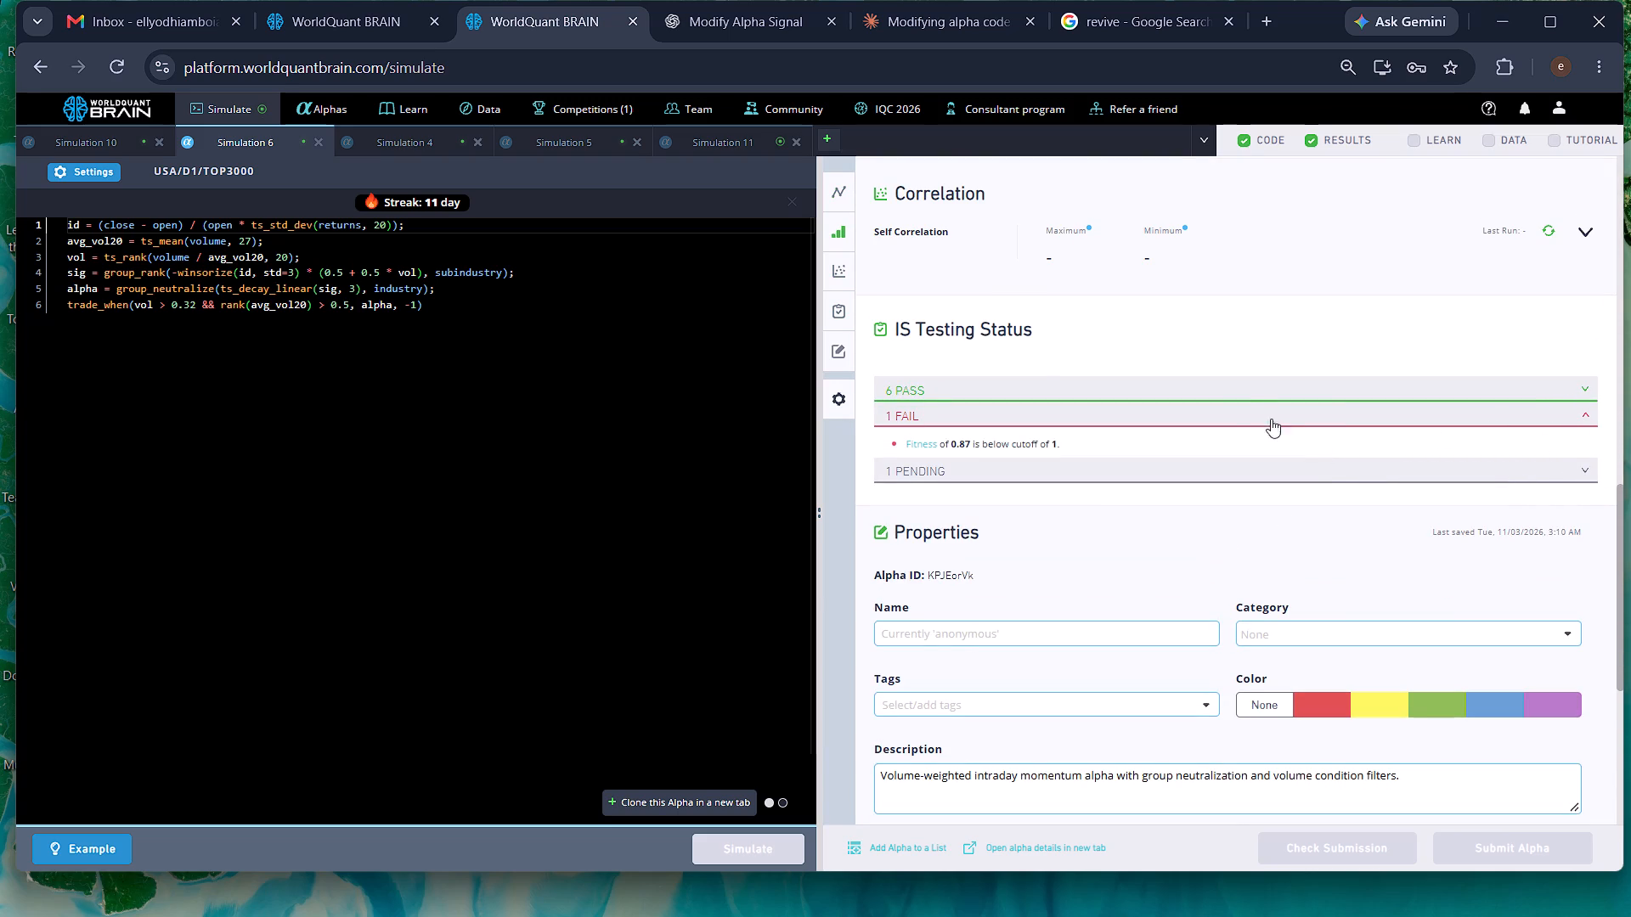
left_click(1577, 225)
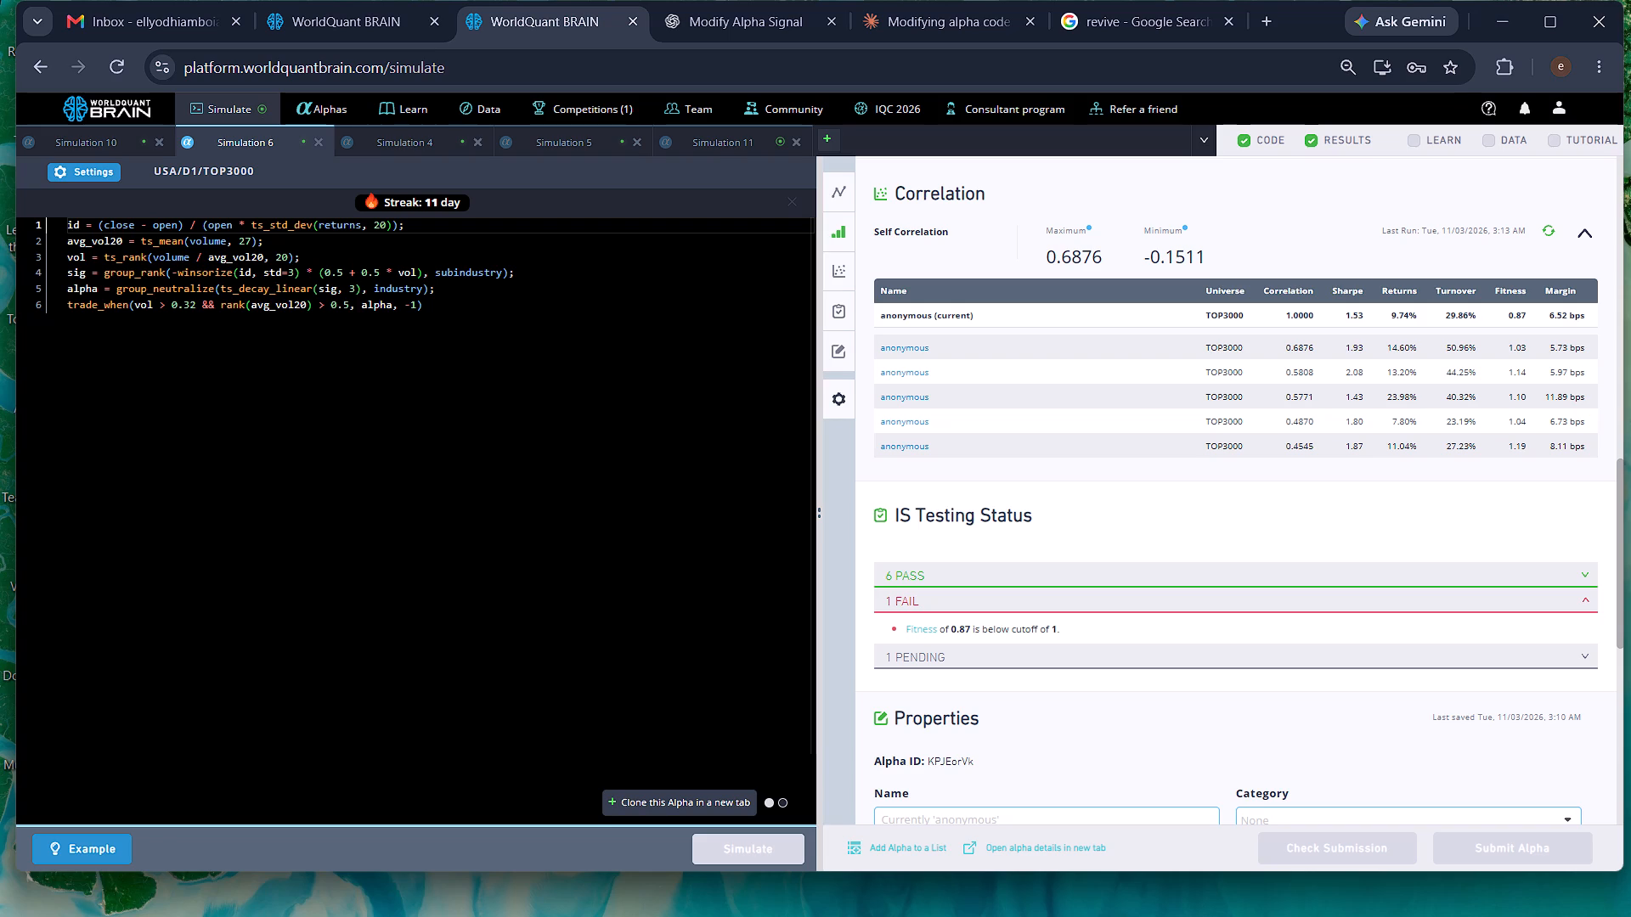
Set the ts_rank window in Simulation 6's vol line to 23 and rerun the simulation.
left_click(285, 252)
key("Right")
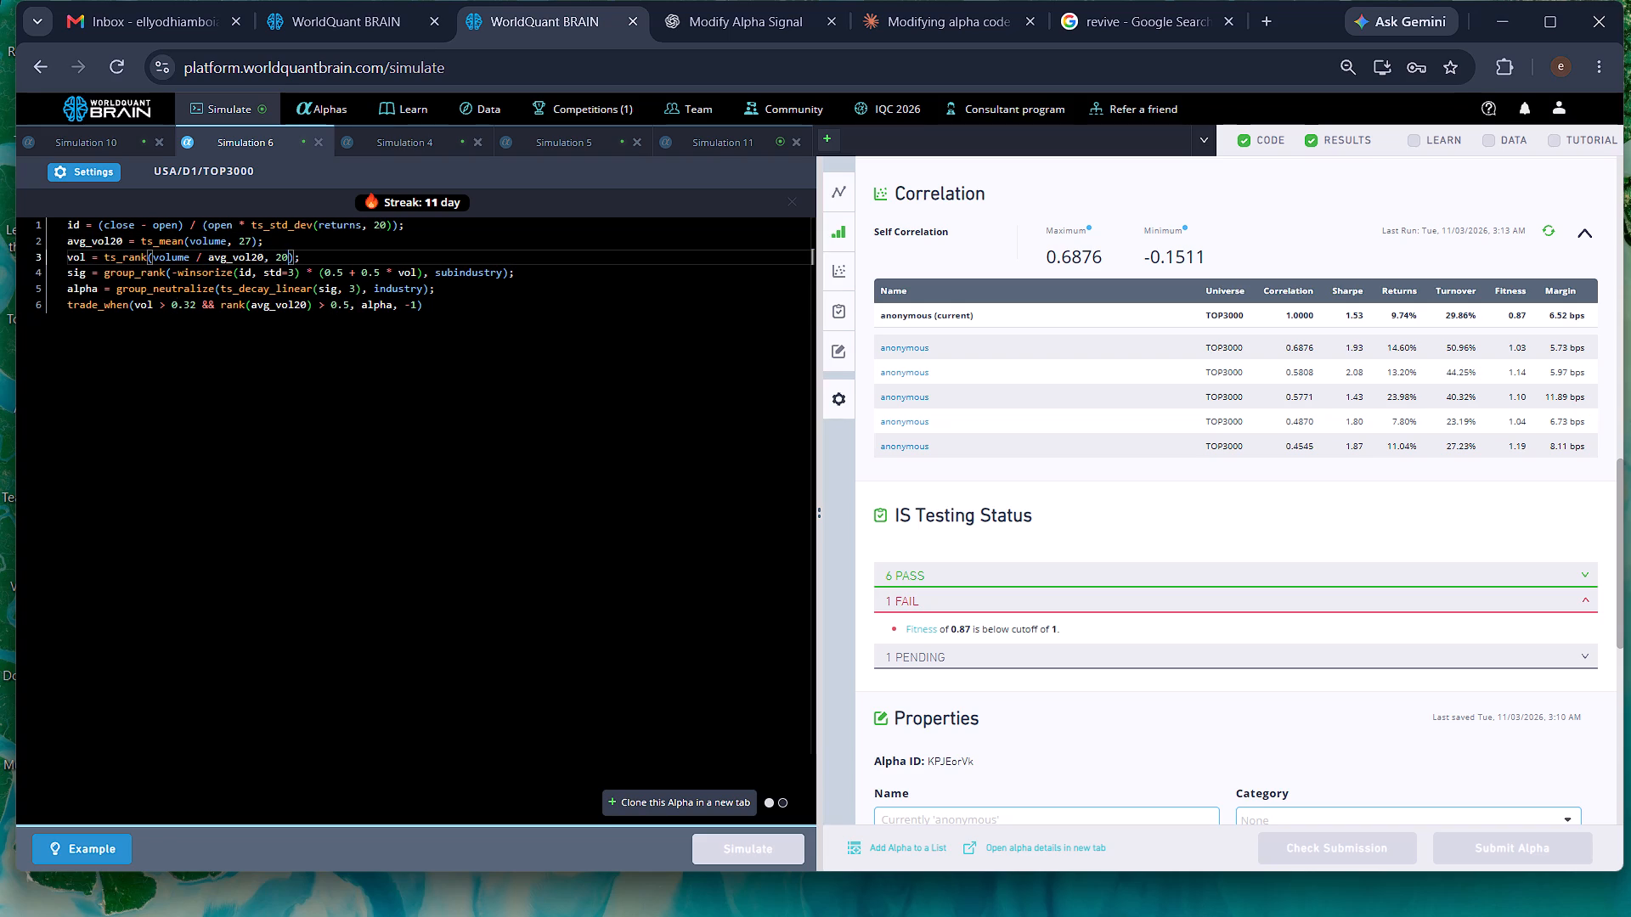
key("BackSpace")
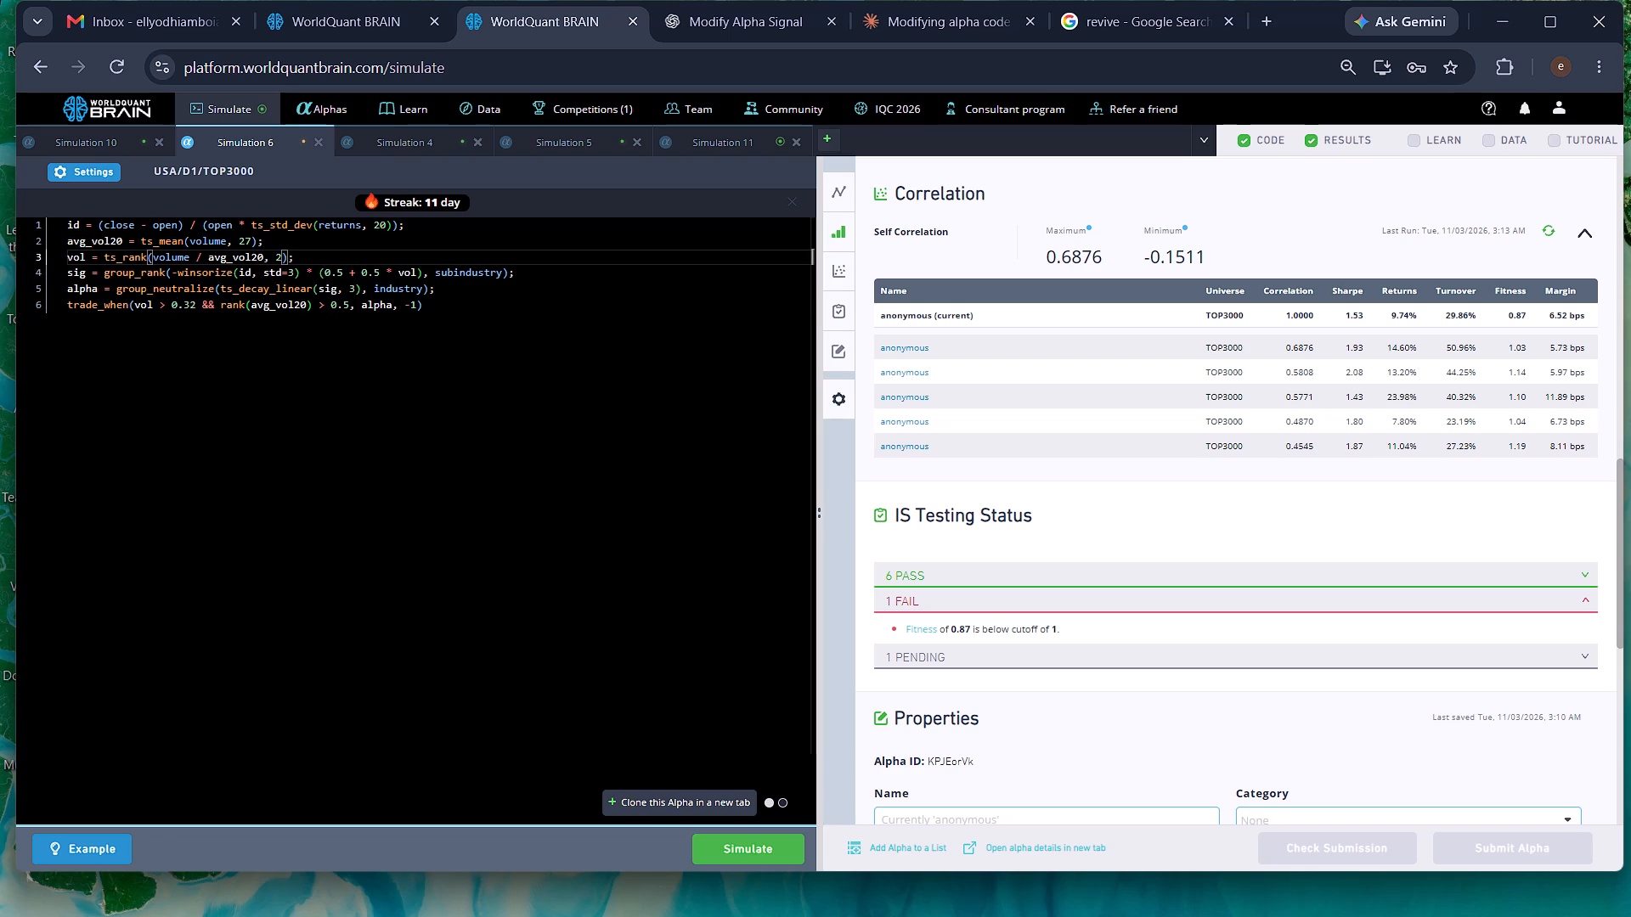
key("3")
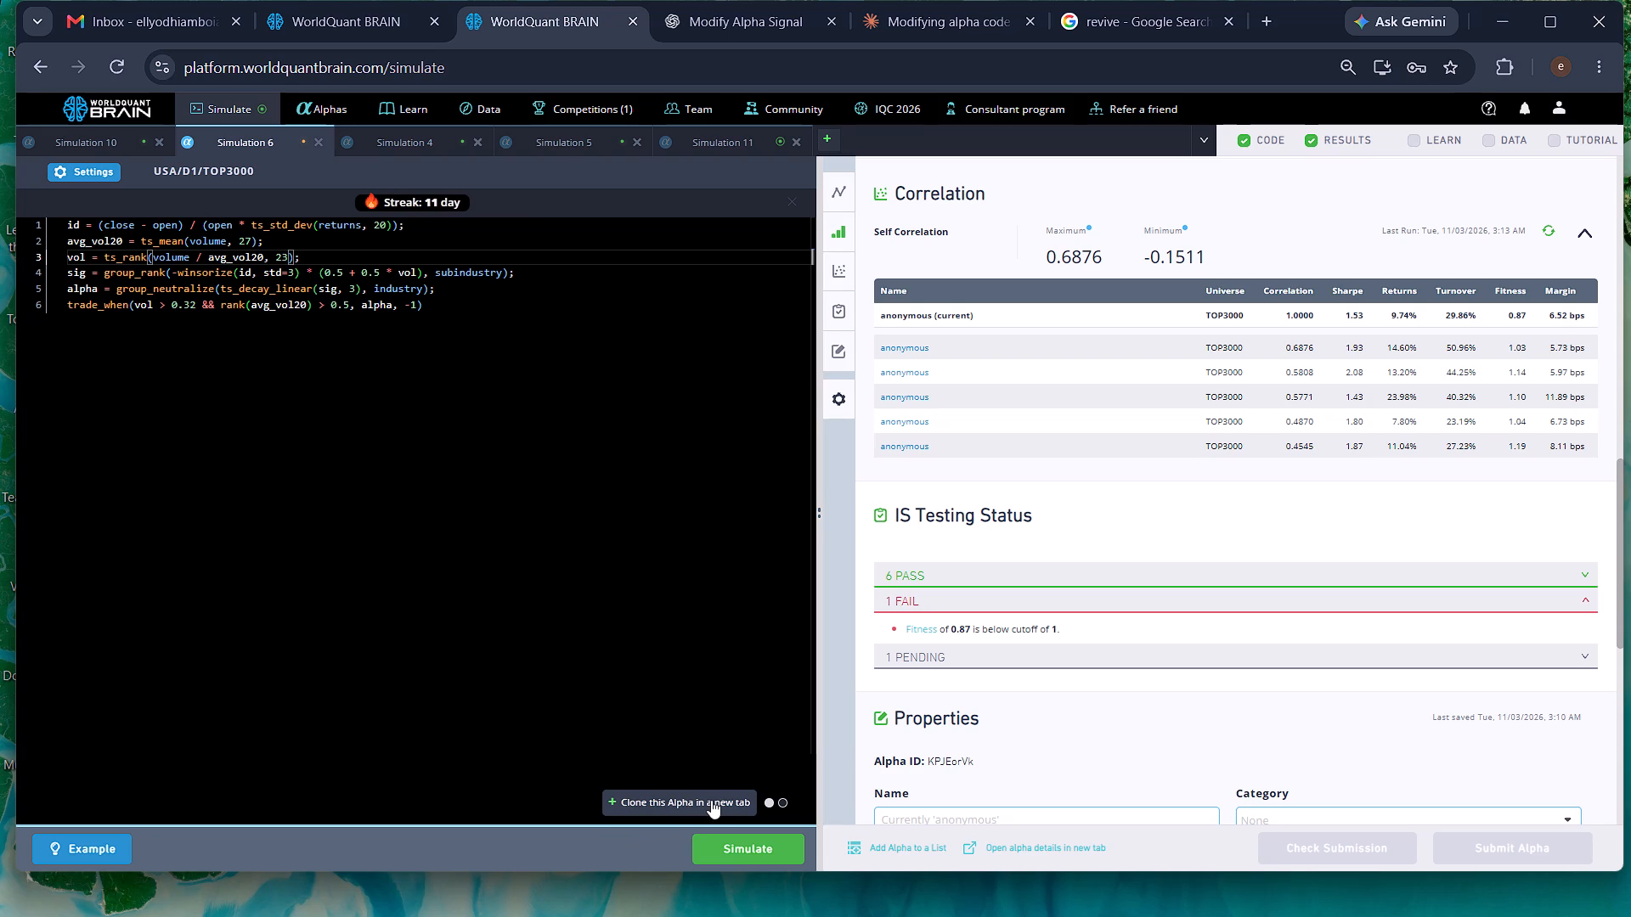
left_click(737, 854)
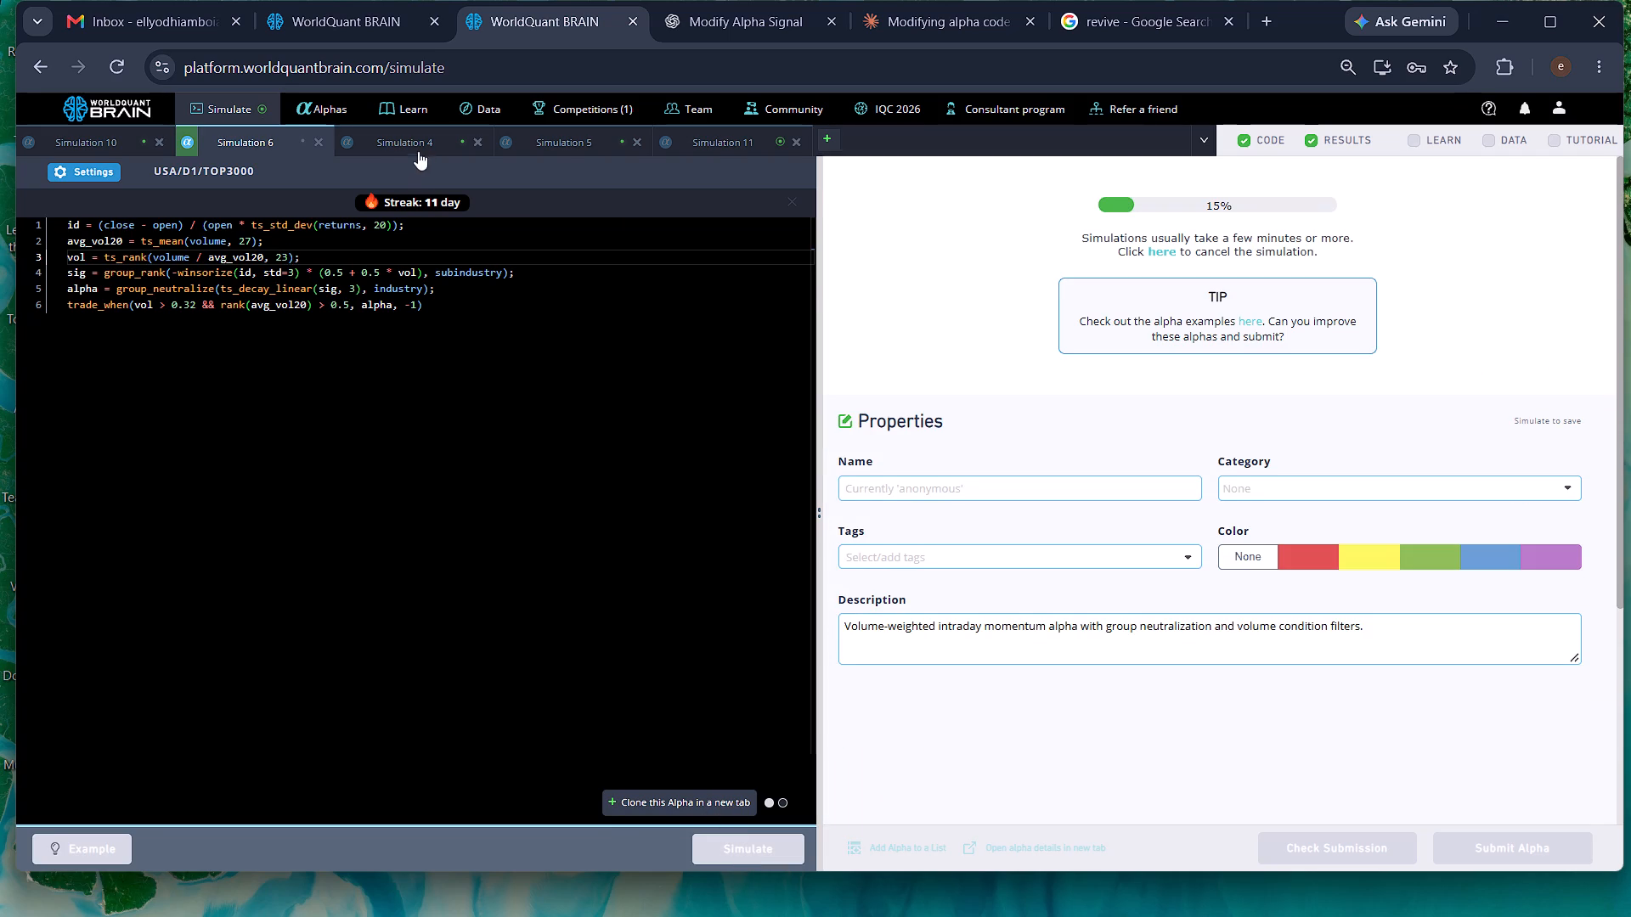
Switch to Simulation 4, expand its failed checks and examine its PnL chart, IS summary and self-correlation.
left_click(398, 139)
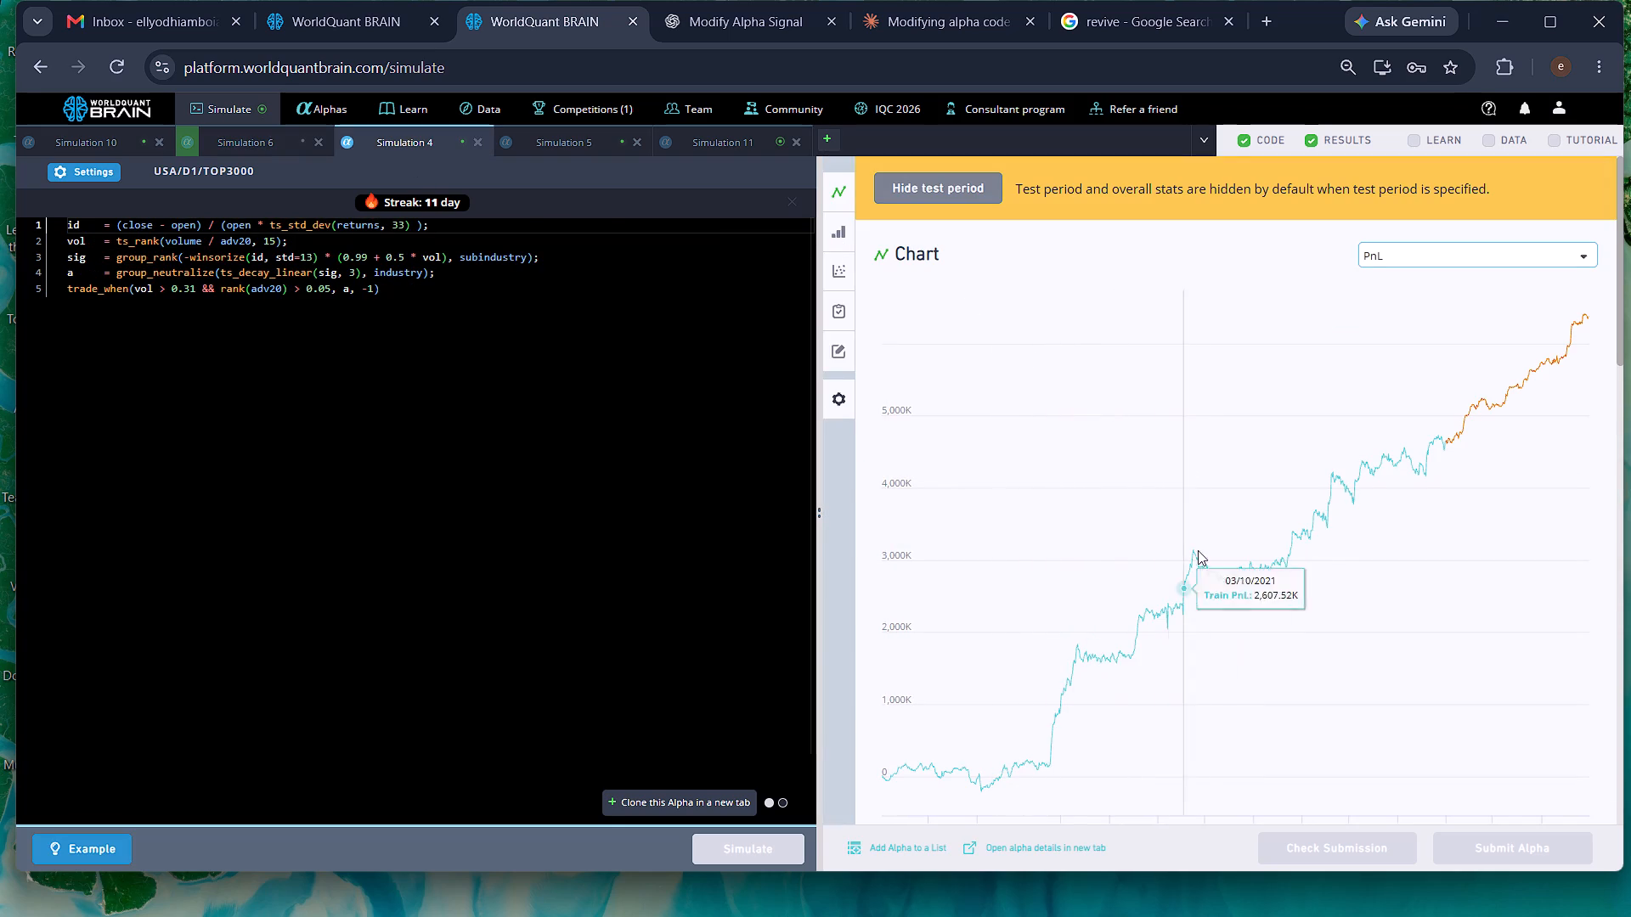
scroll(1199, 563, "down", 4)
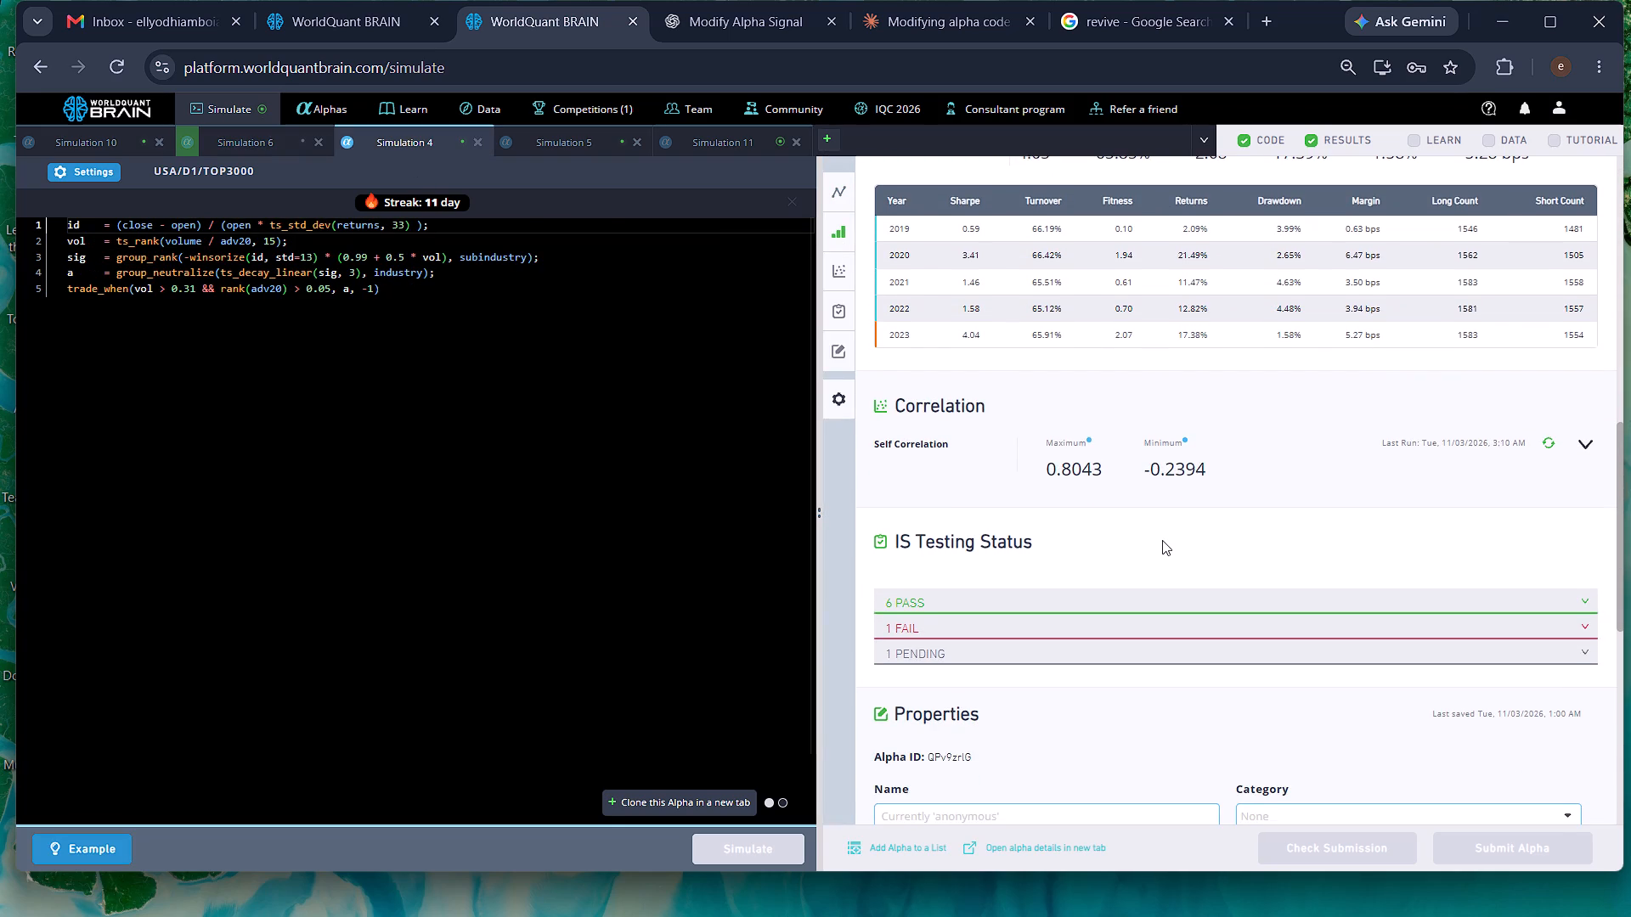
scroll(1162, 540, "up", 1)
scroll(1162, 540, "down", 1)
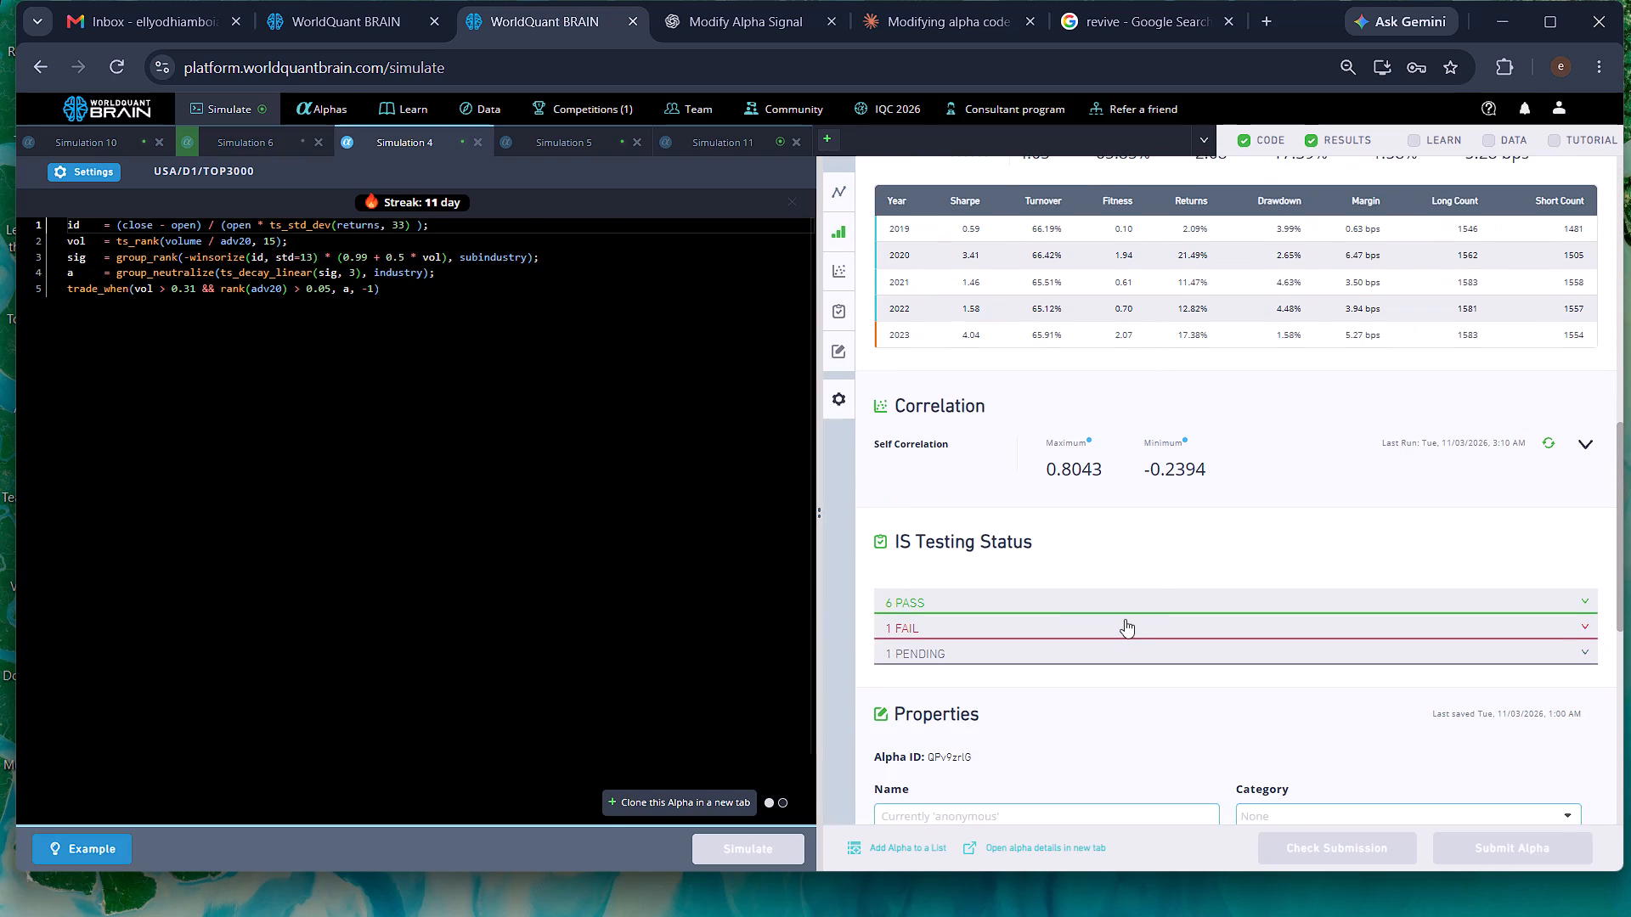
left_click(1125, 619)
scroll(1083, 560, "up", 2)
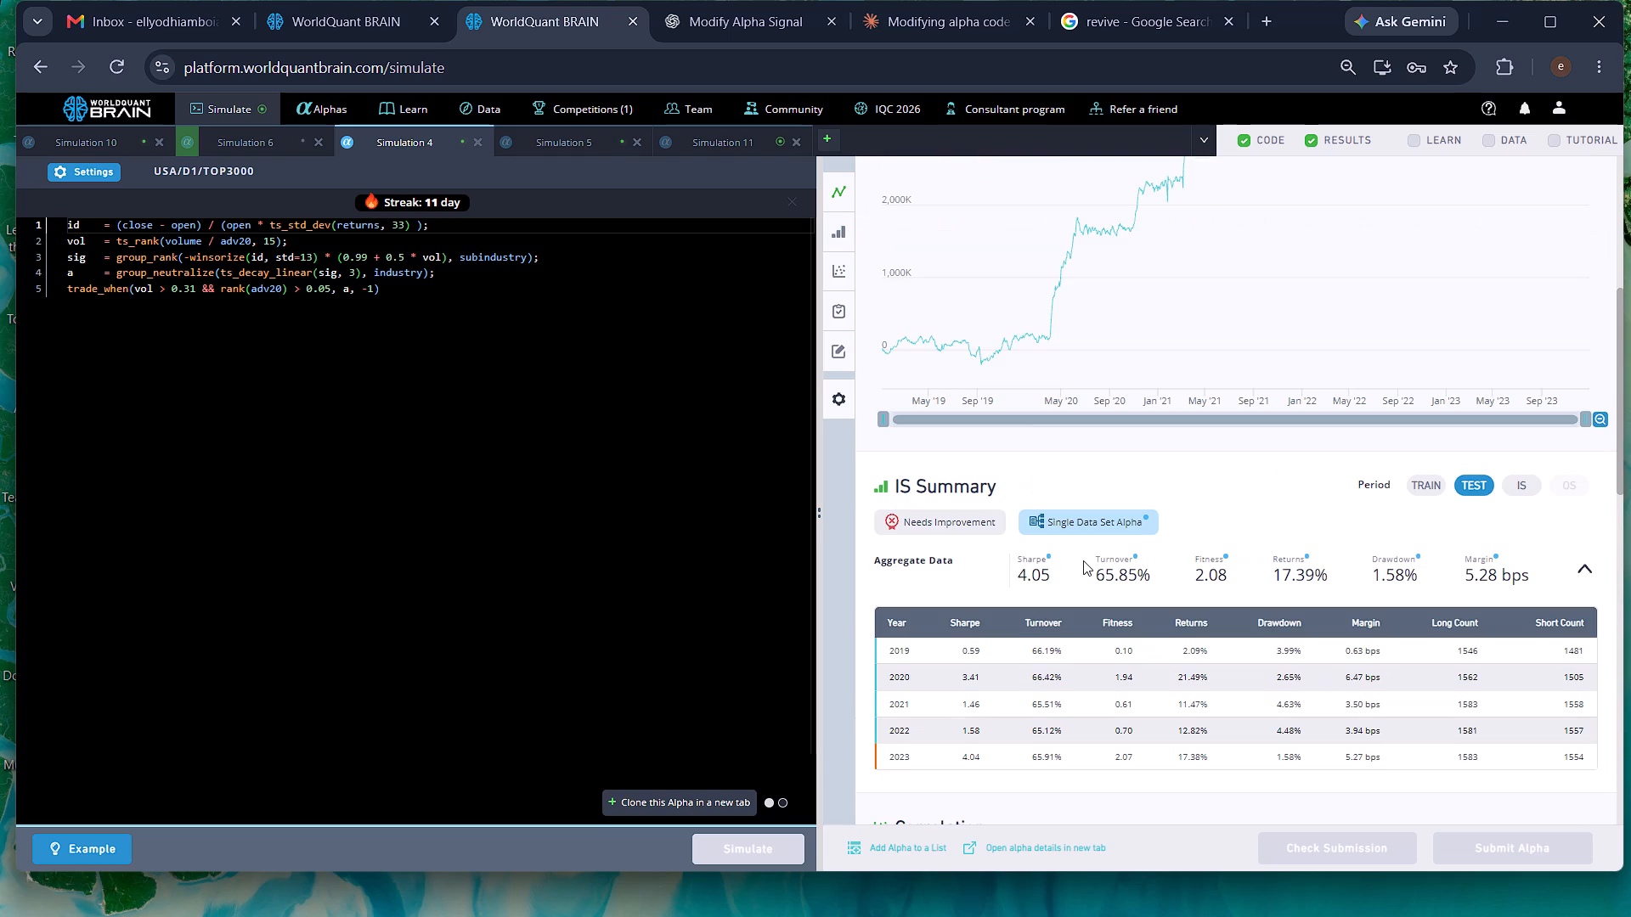
scroll(1083, 560, "up", 2)
scroll(1086, 559, "down", 3)
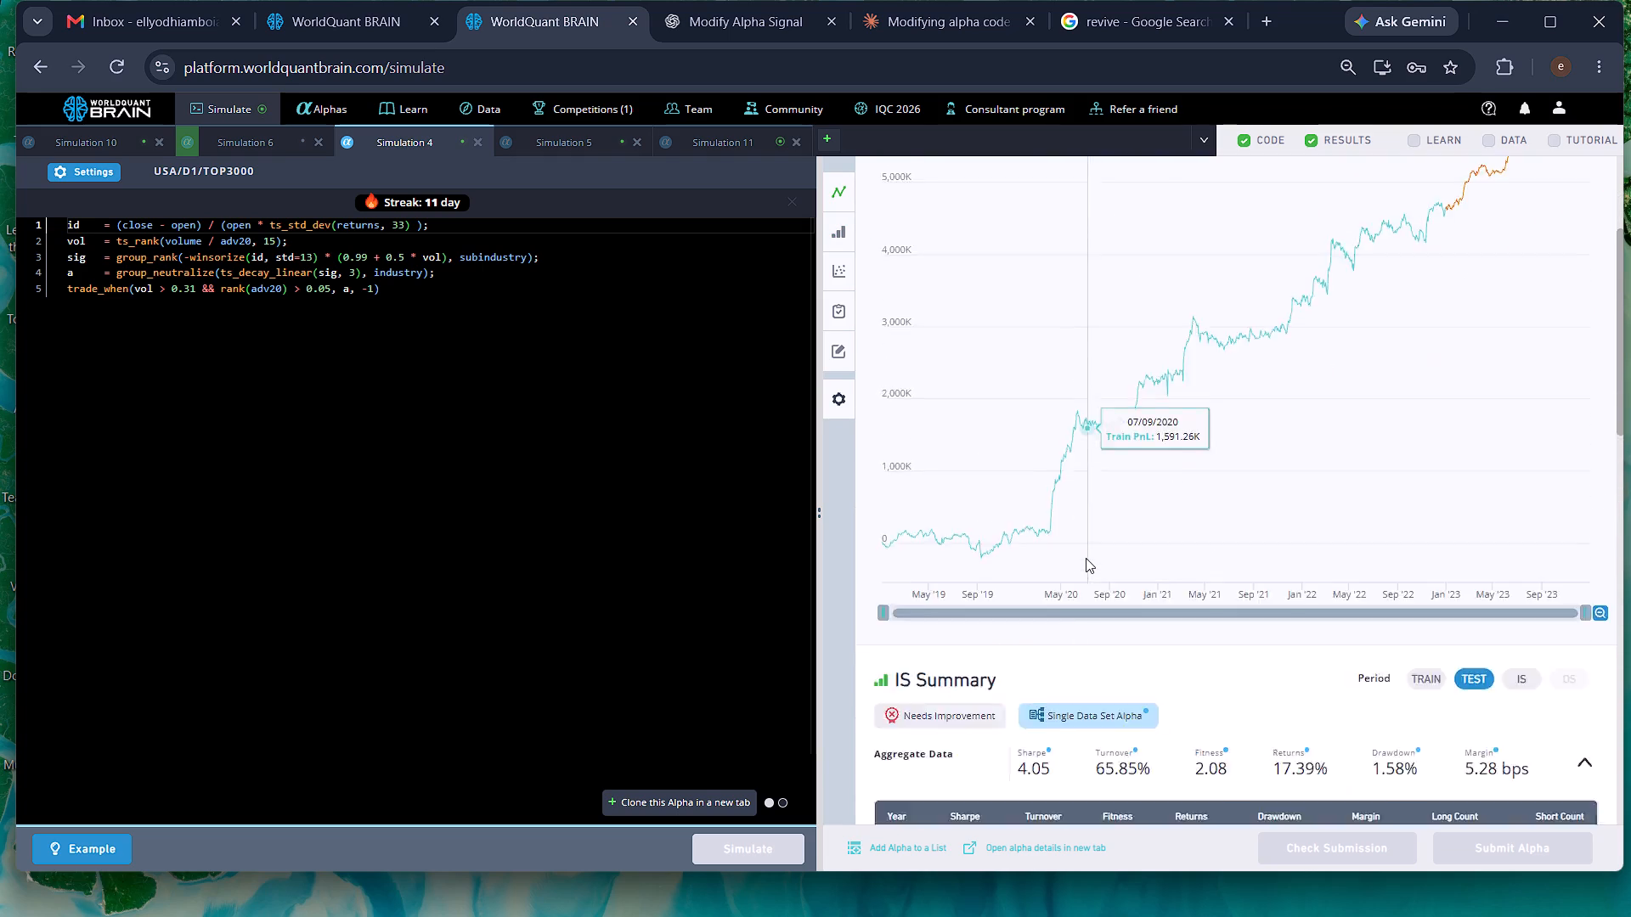
scroll(1081, 560, "down", 2)
scroll(1078, 560, "up", 1)
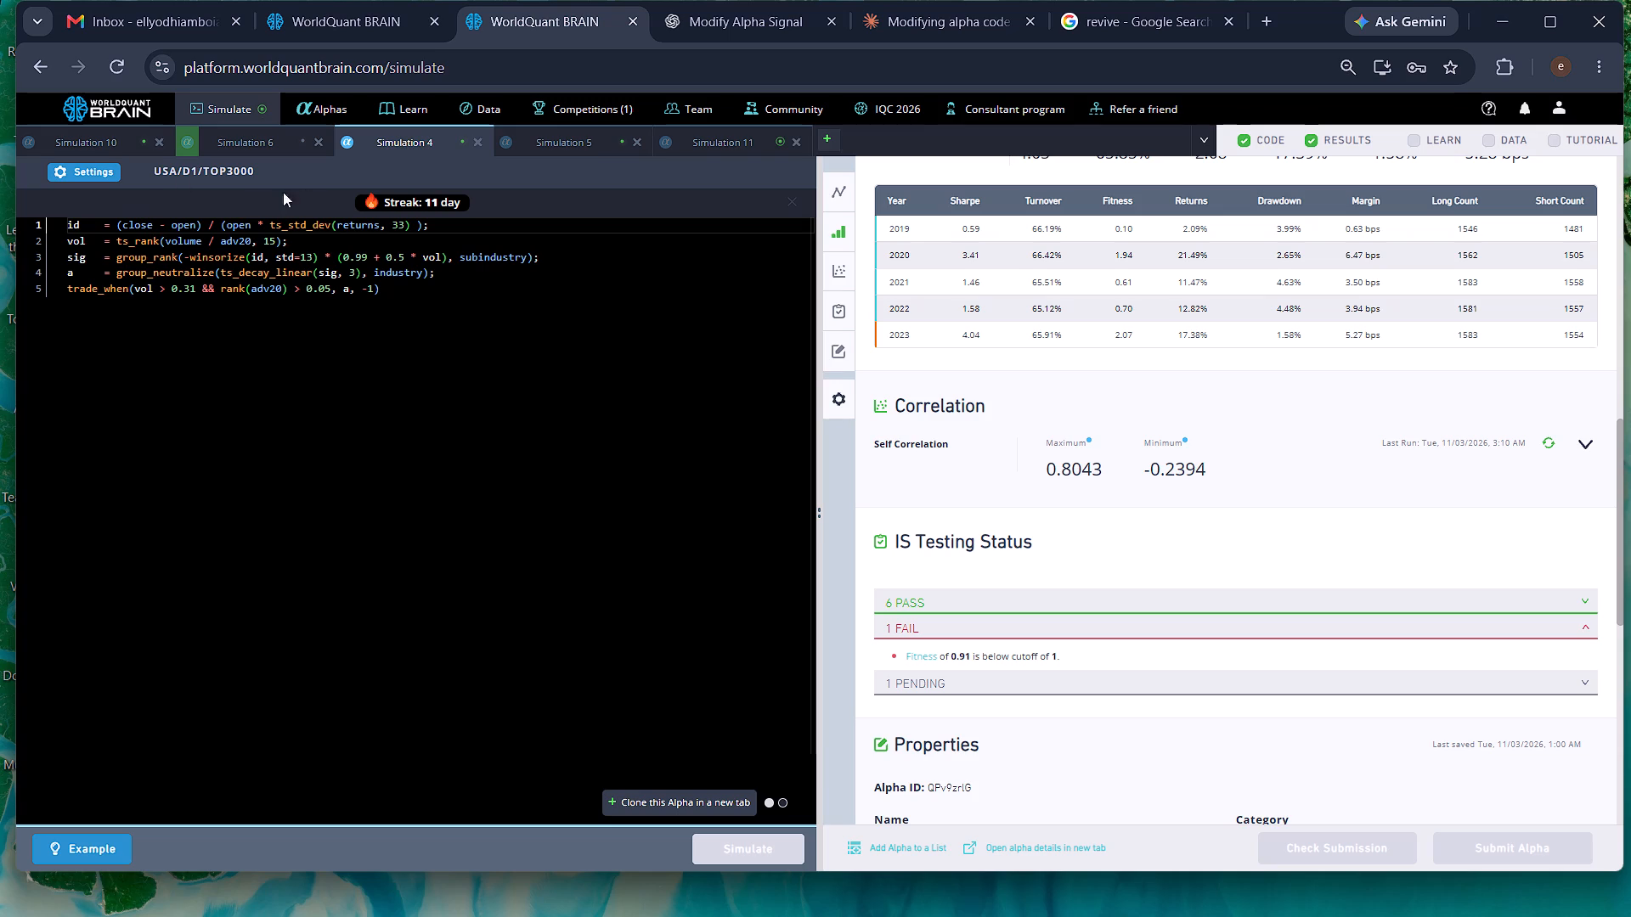
Apply Industry neutralization, truncation 0.05 and decay 10 in Simulation 4's settings and rerun the simulation.
left_click(82, 166)
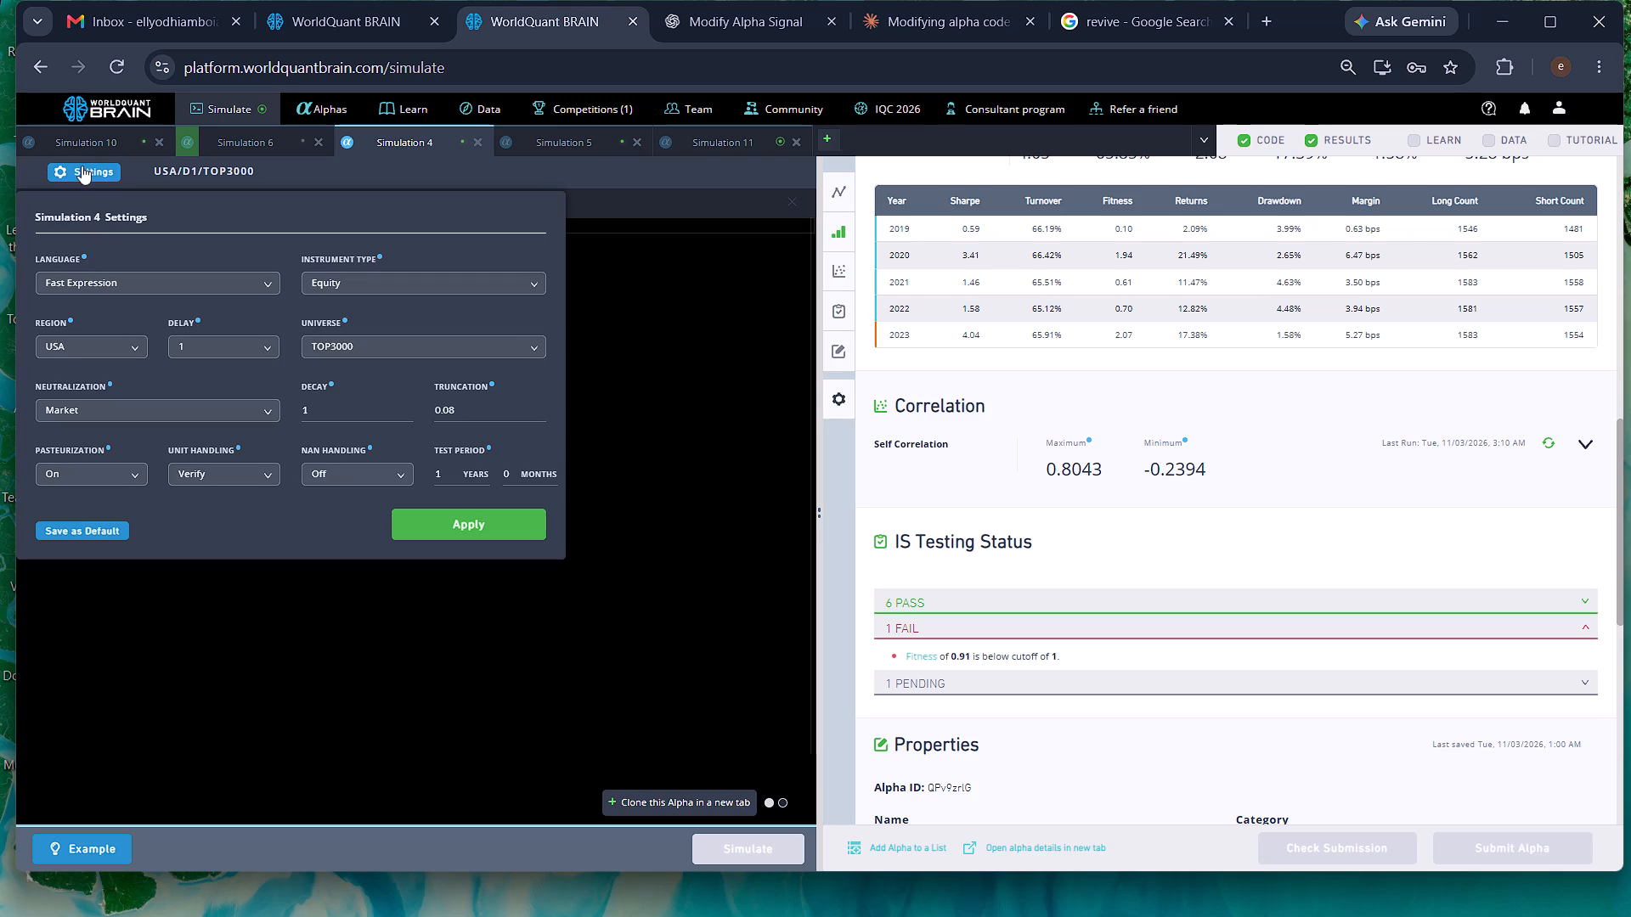
left_click(236, 402)
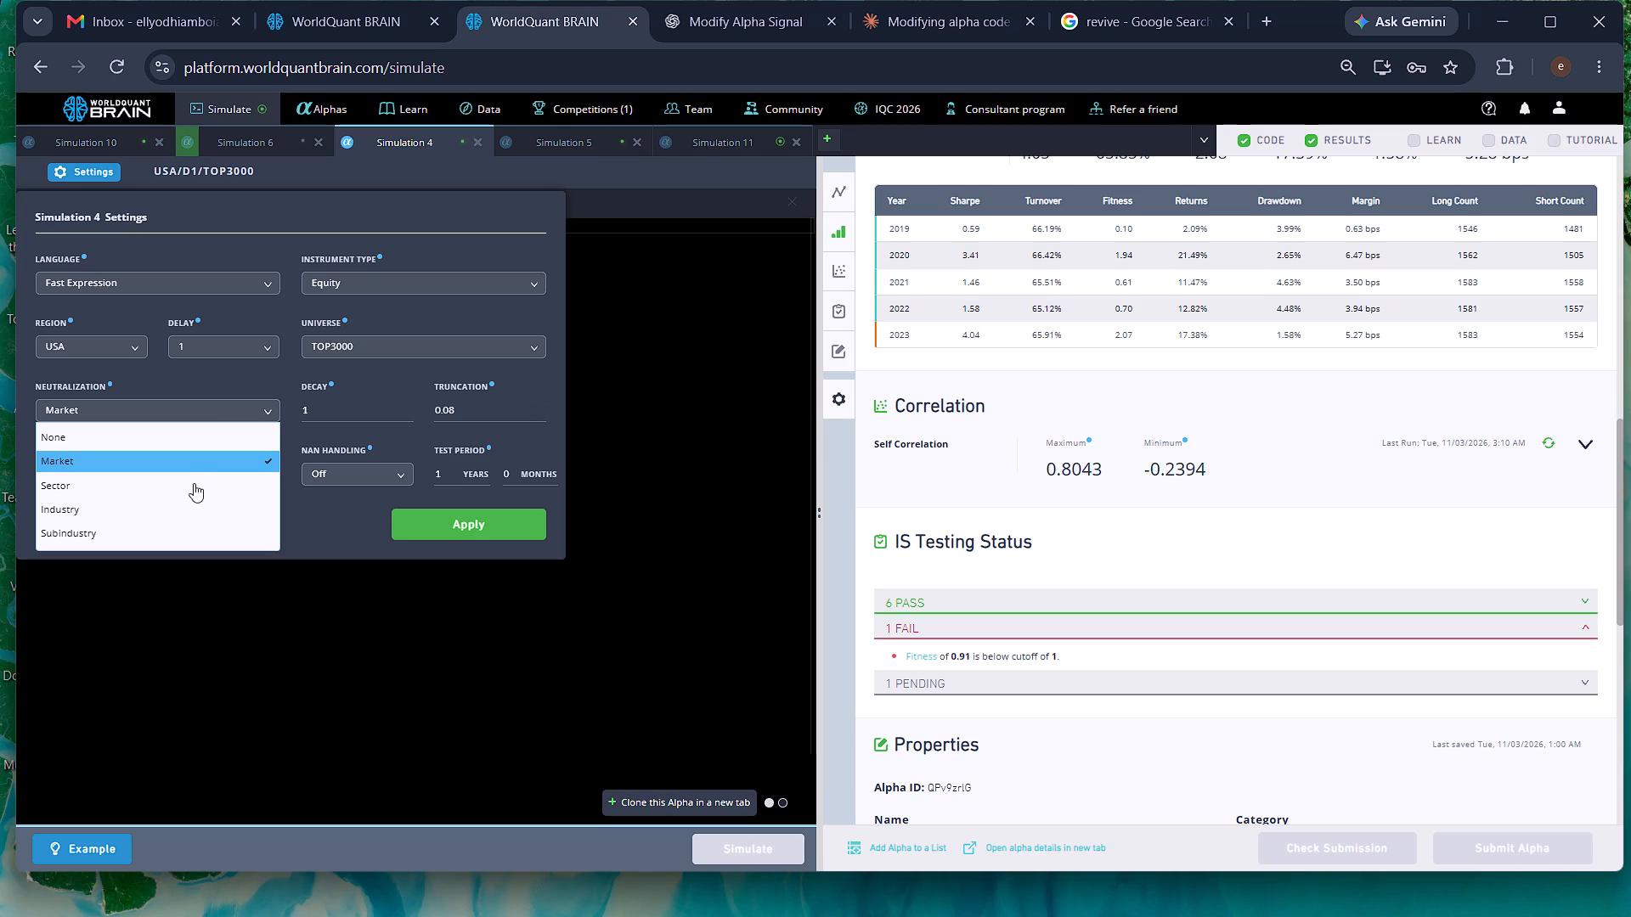
left_click(195, 519)
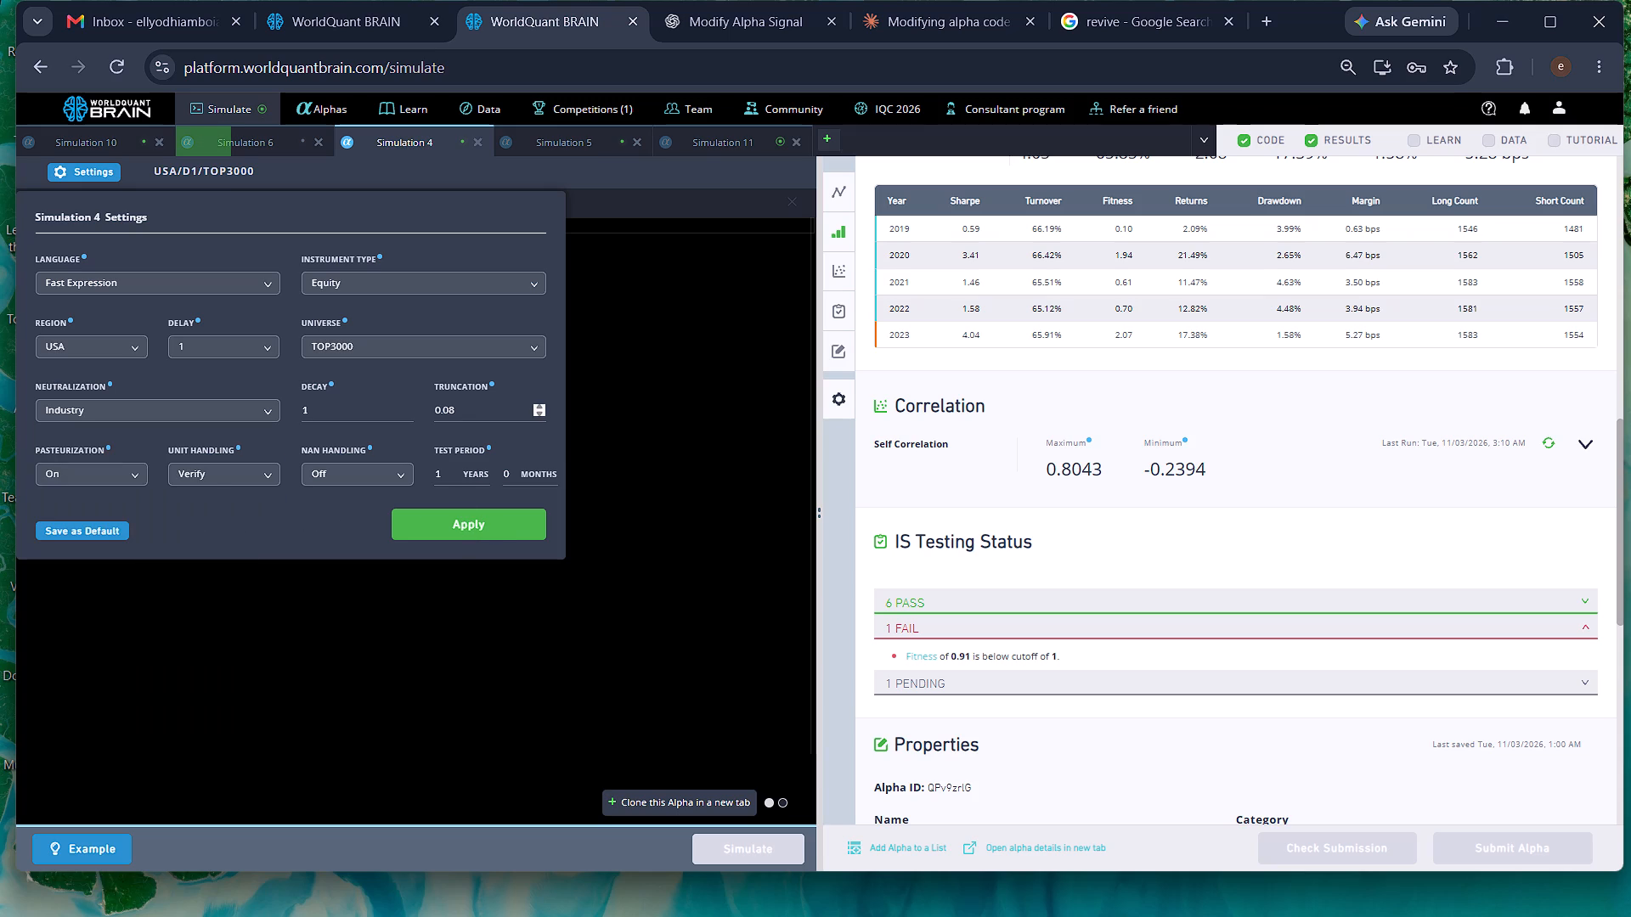
double_click(540, 409)
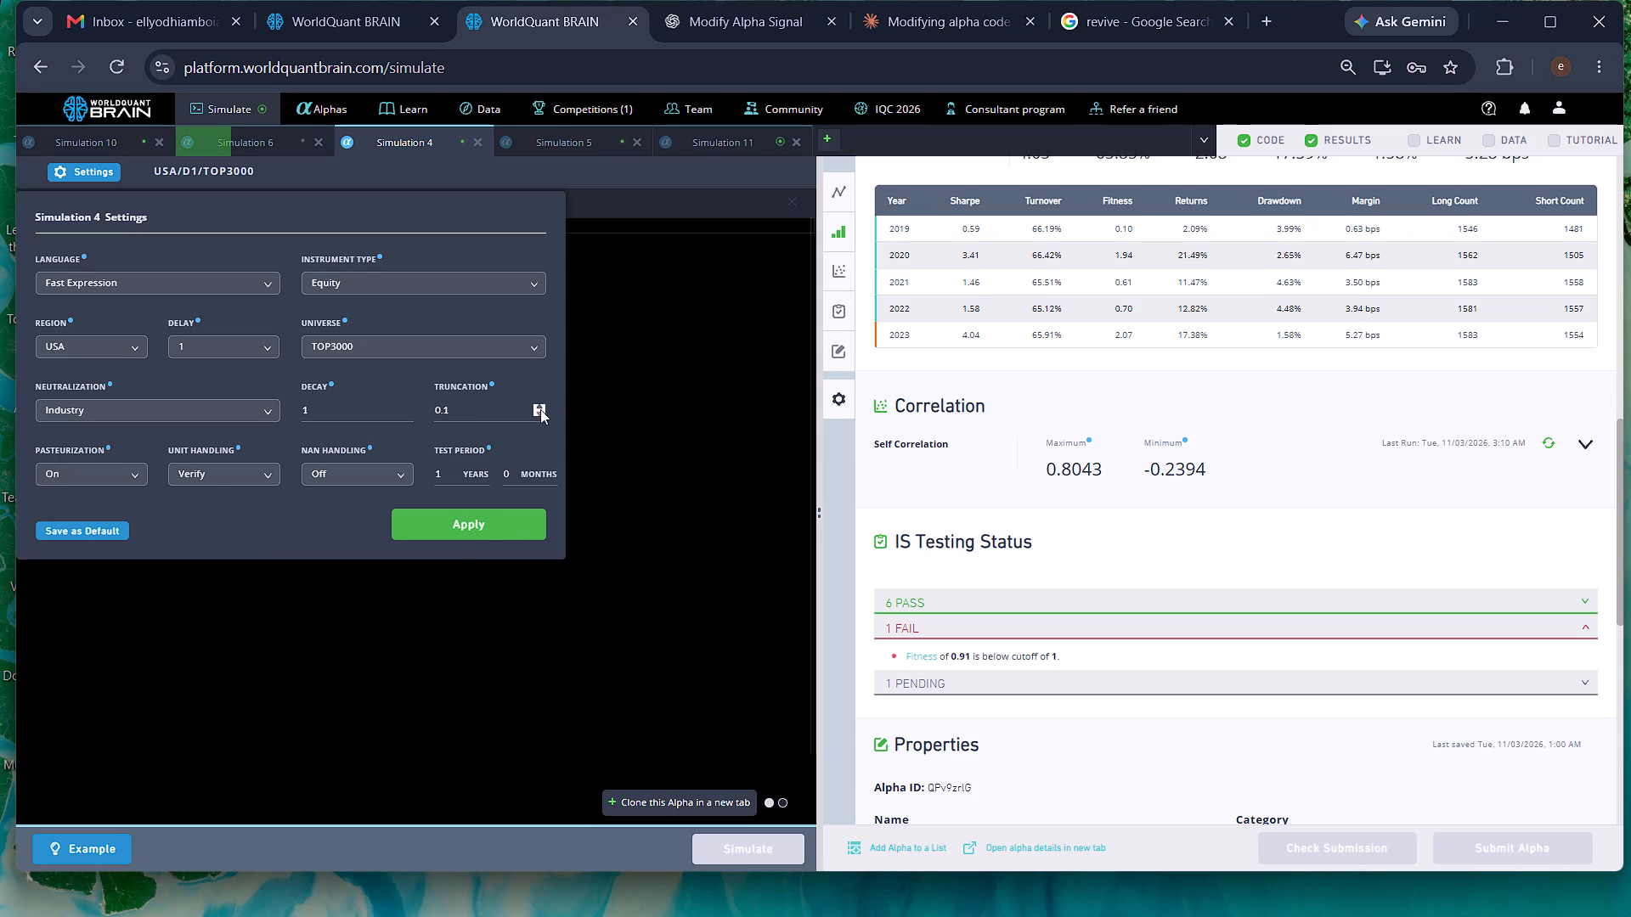
triple_click(539, 405)
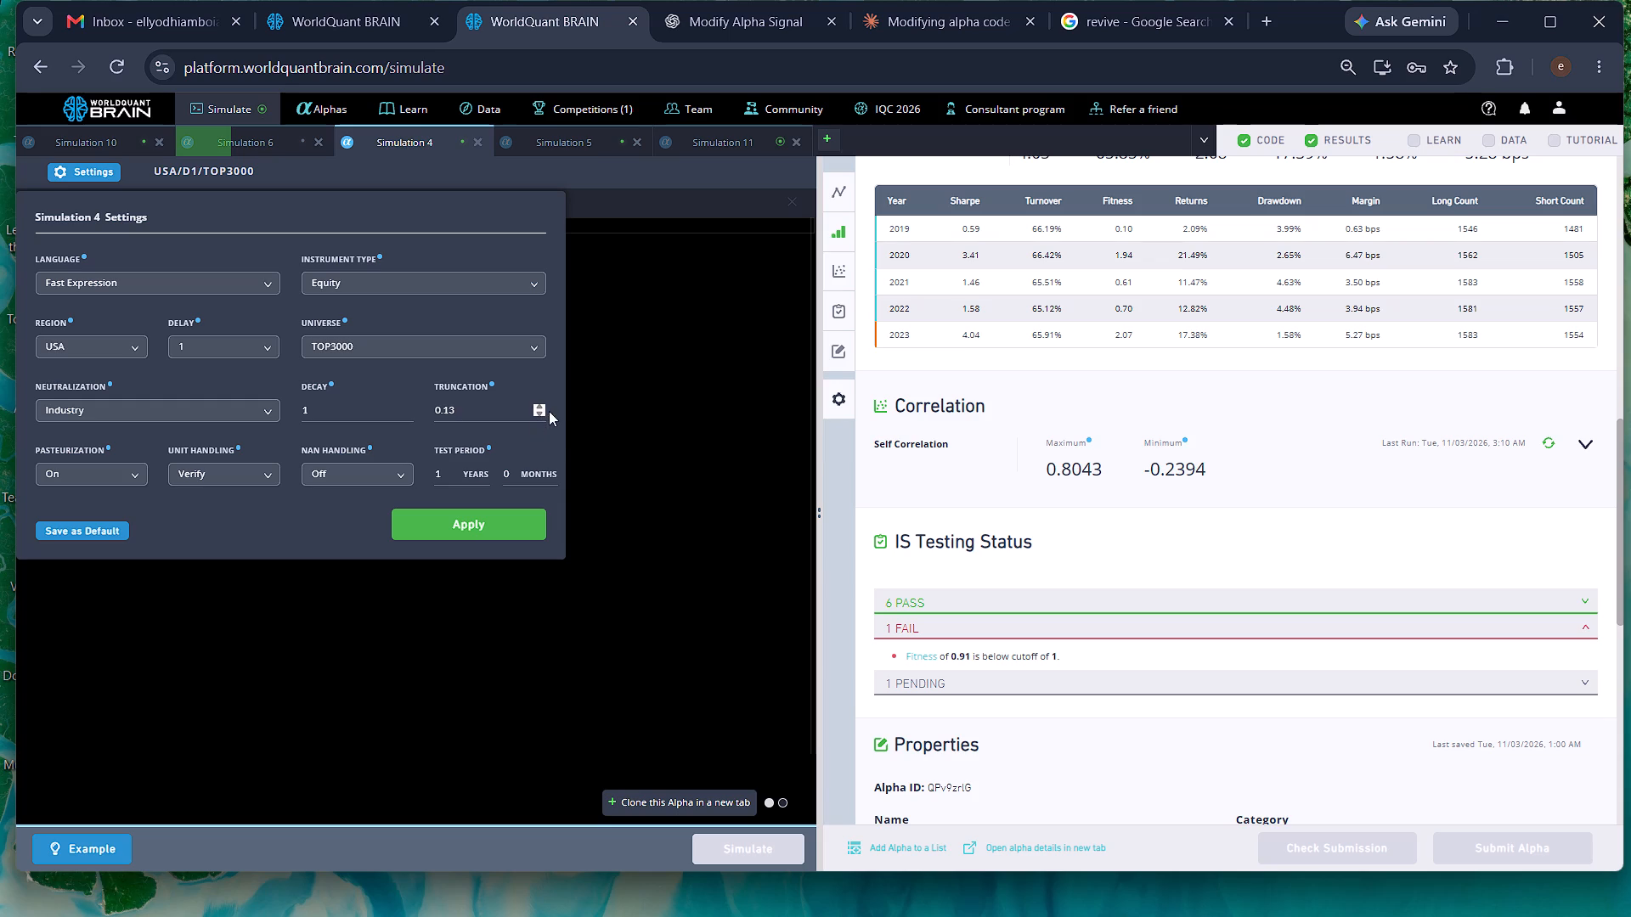
triple_click(541, 414)
double_click(539, 413)
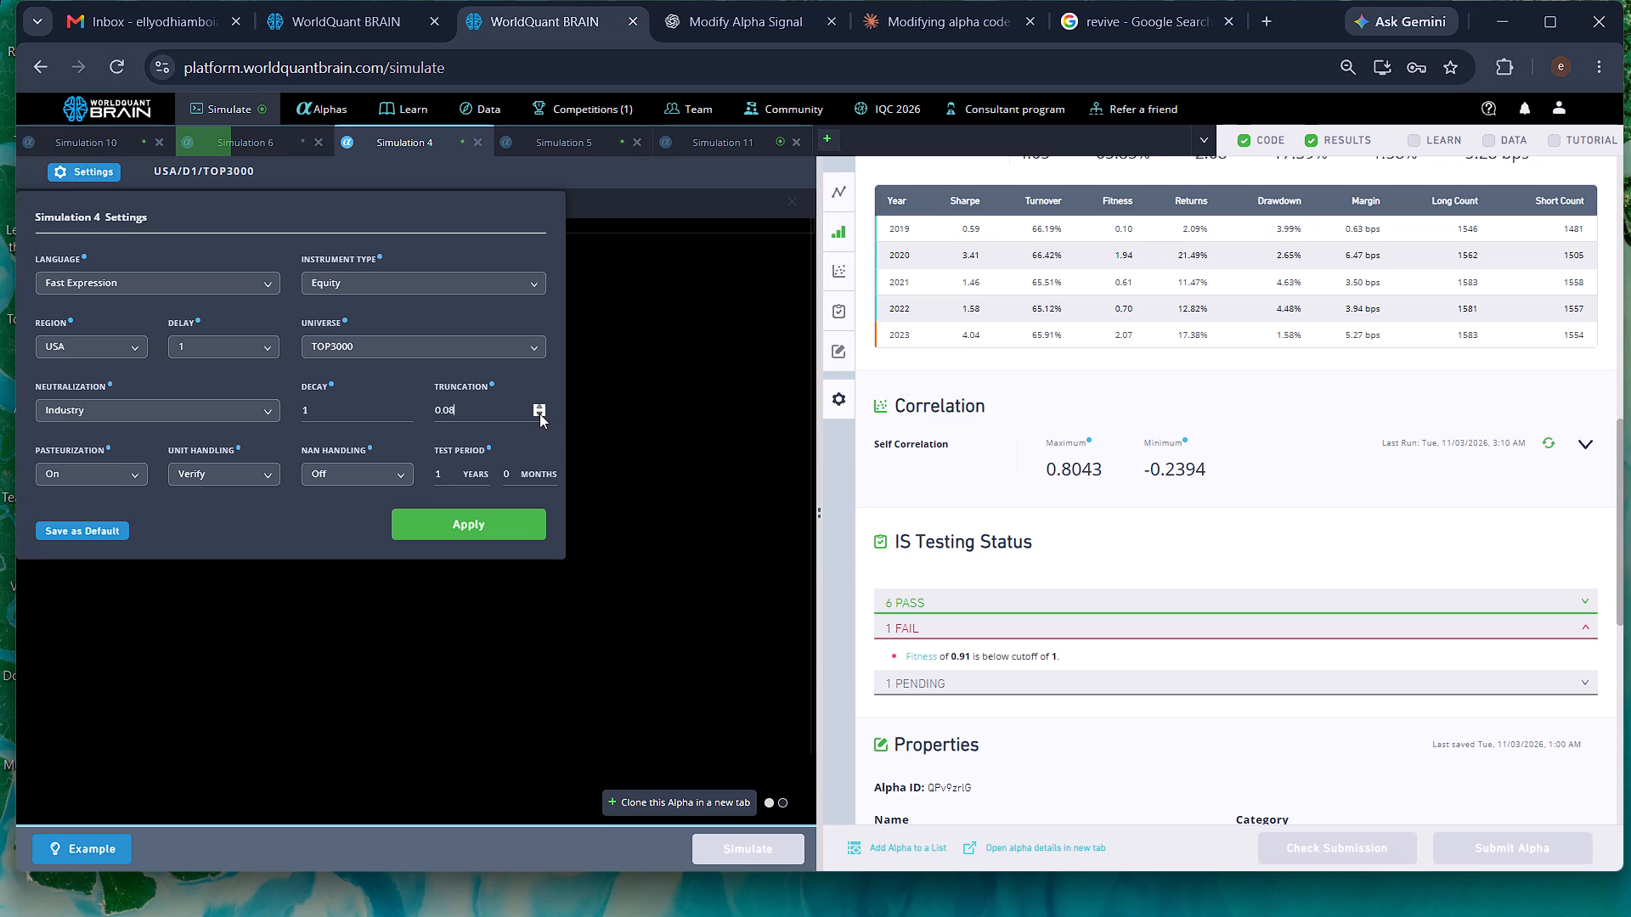
double_click(539, 413)
left_click(405, 407)
triple_click(405, 407)
left_click(405, 407)
left_click(471, 531)
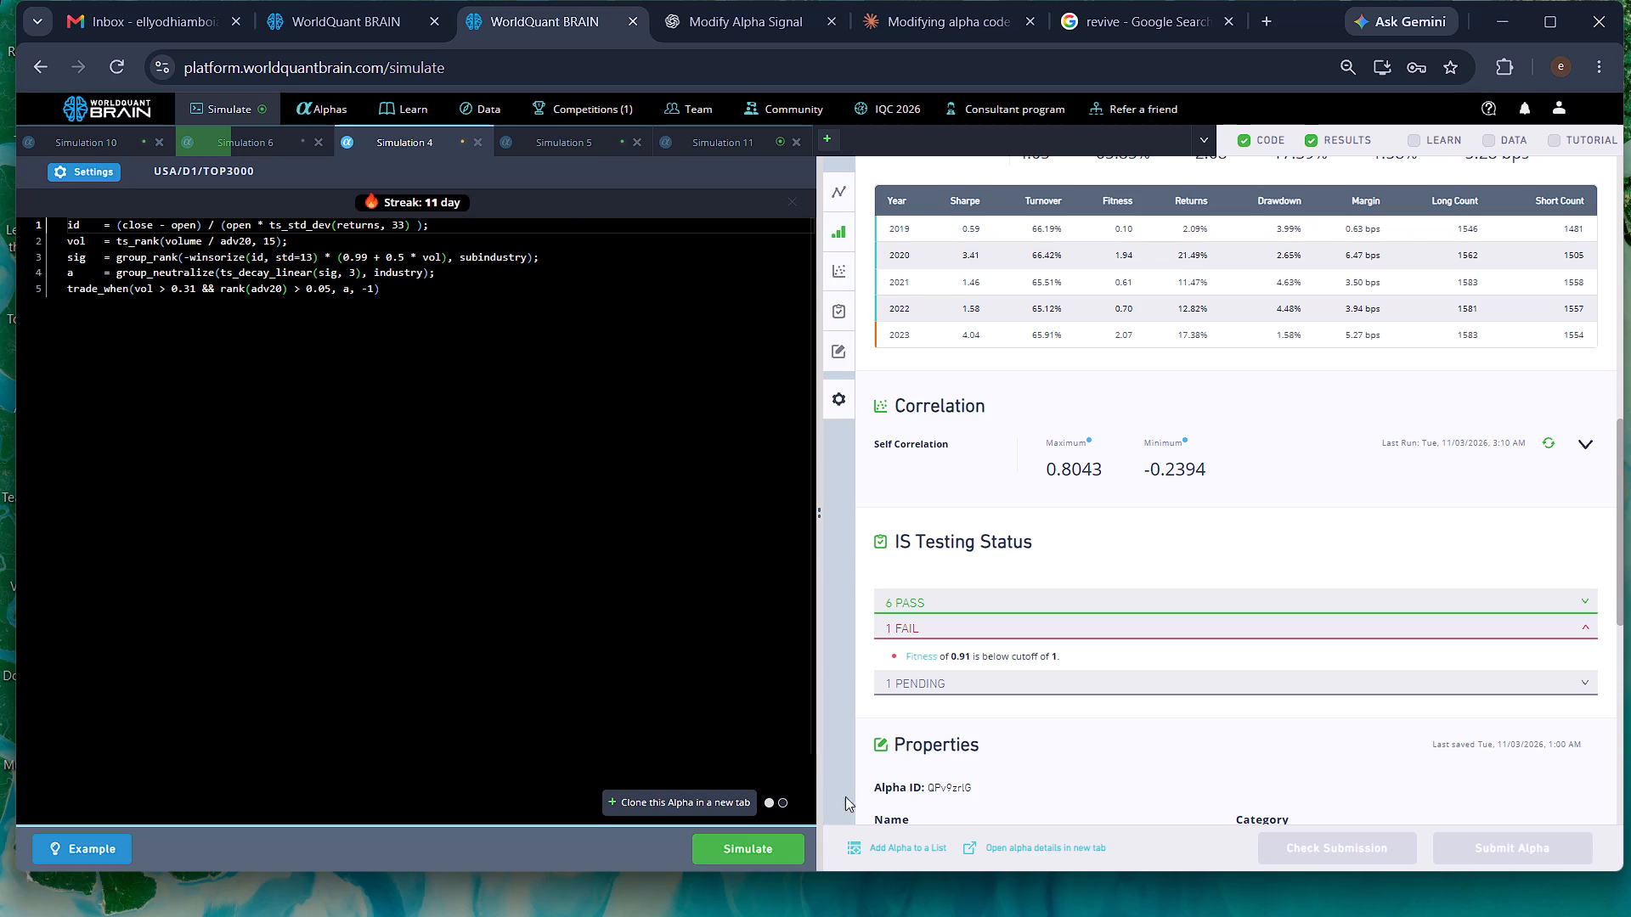
left_click(756, 846)
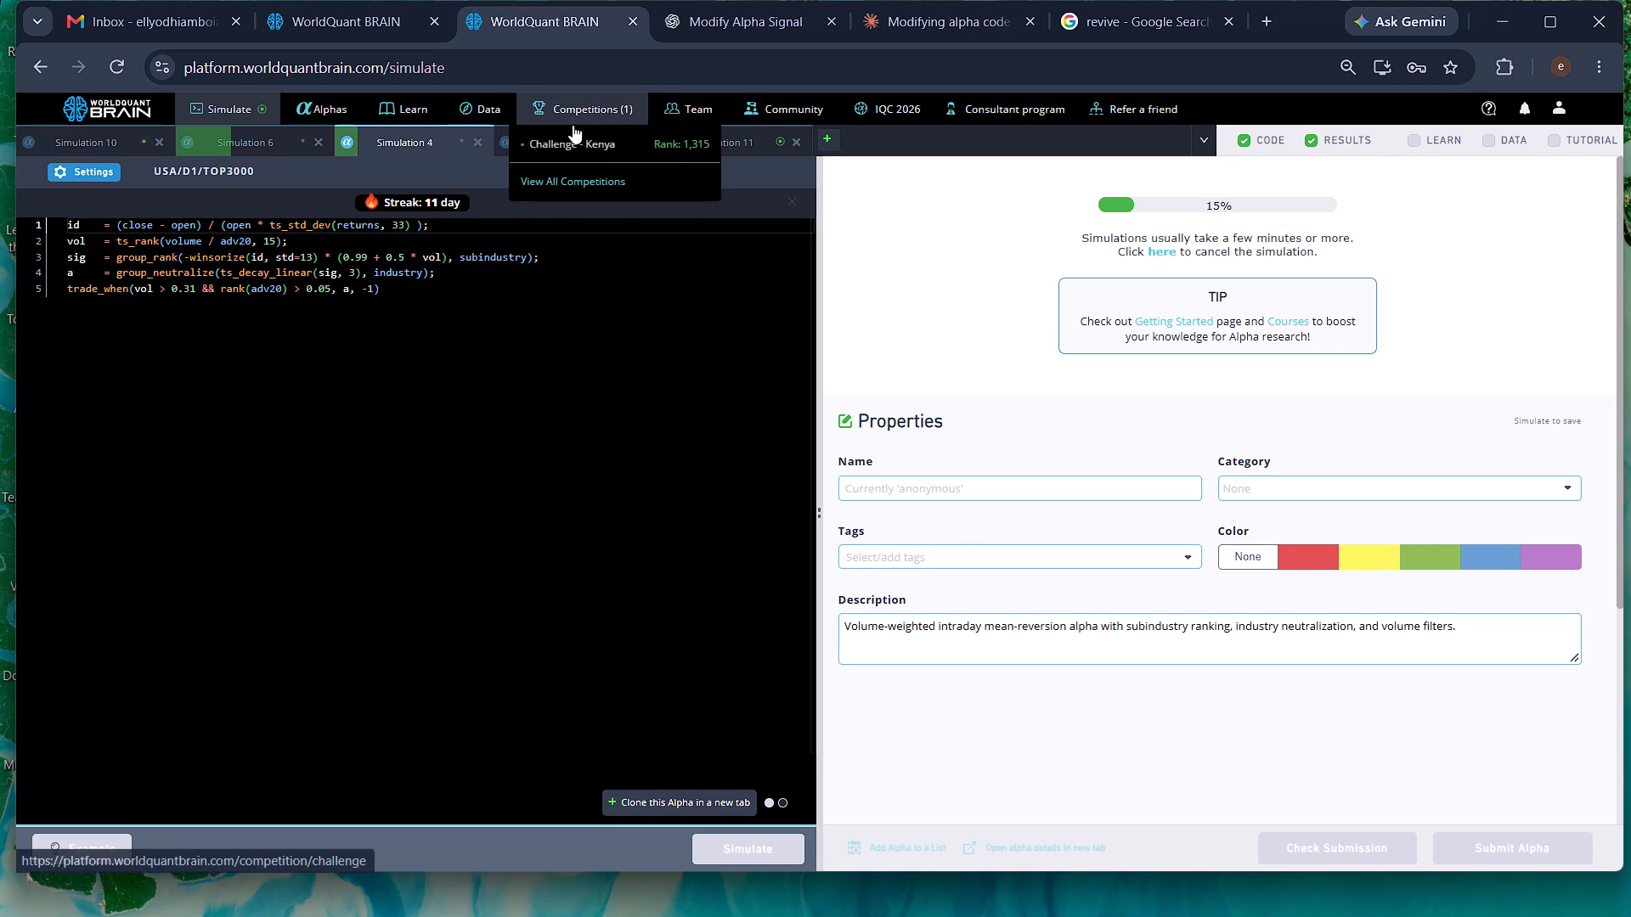
Switch to Simulation 5 and look over its PnL chart and IS summary.
left_click(573, 150)
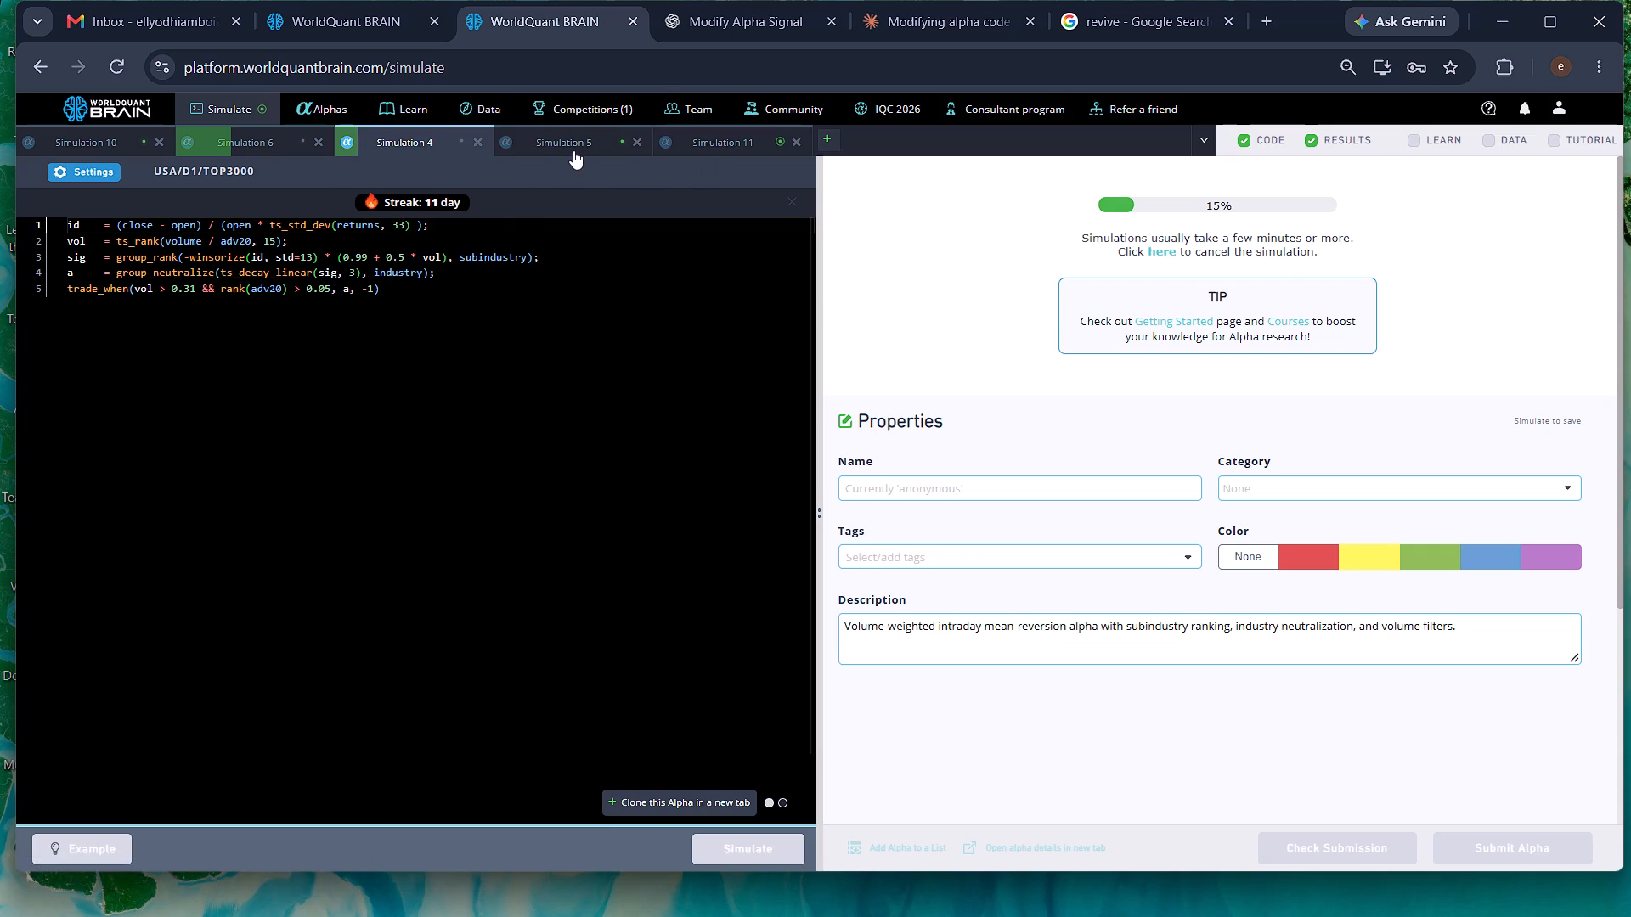
scroll(1359, 595, "down", 1)
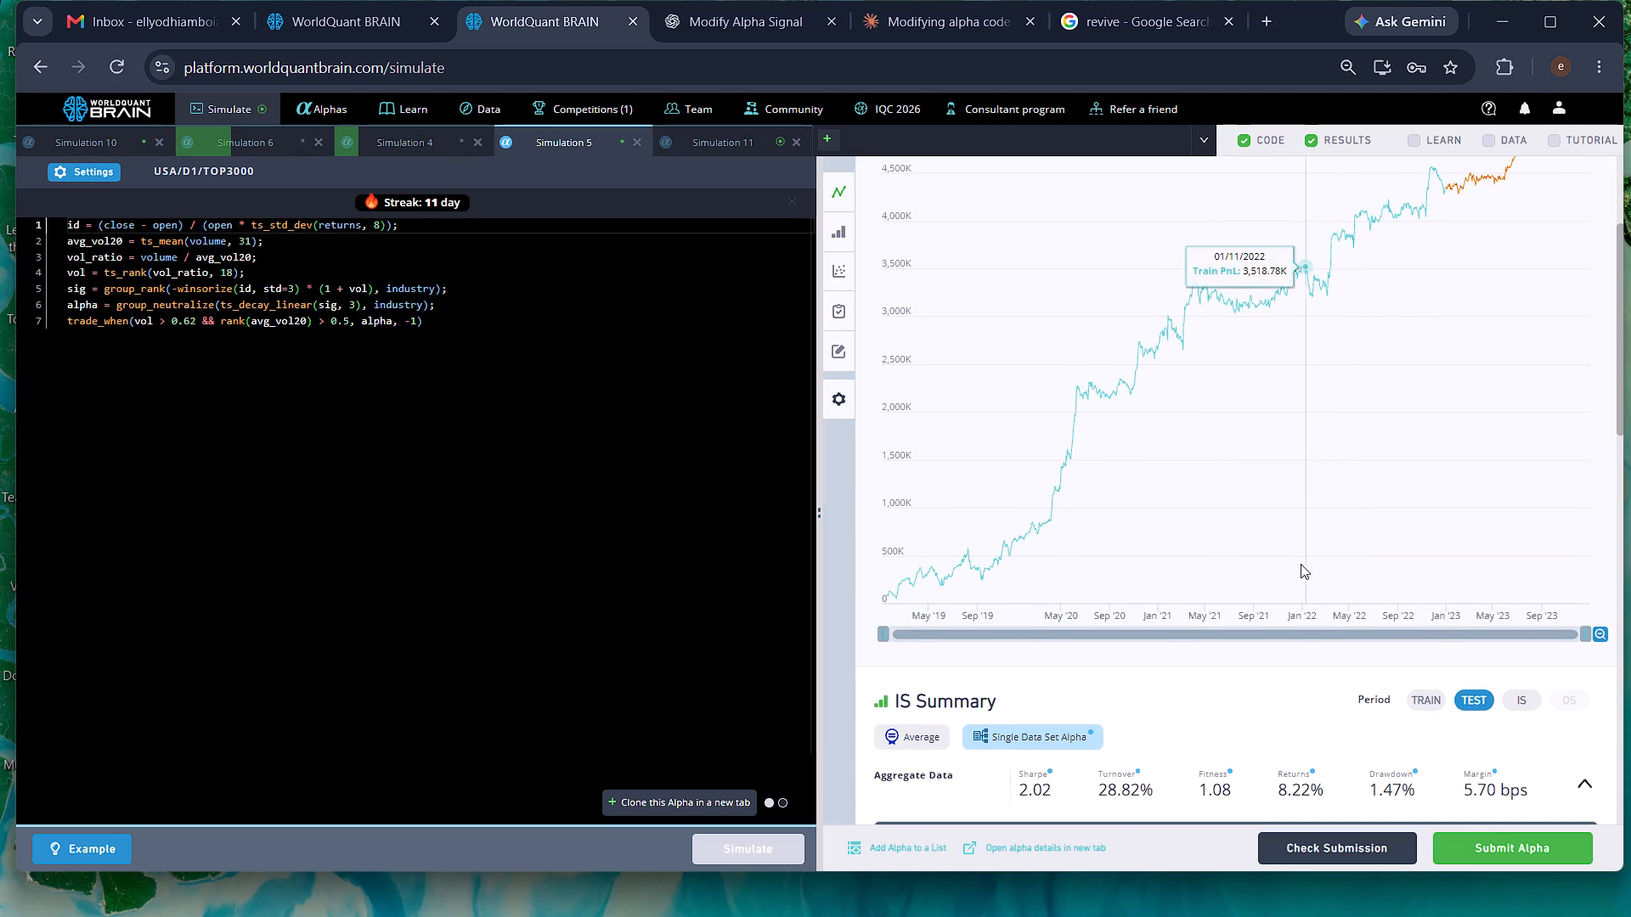
Switch to Simulation 11, show its test period and expand the failed checks in its IS Testing Status.
left_click(703, 135)
scroll(1300, 393, "up", 1)
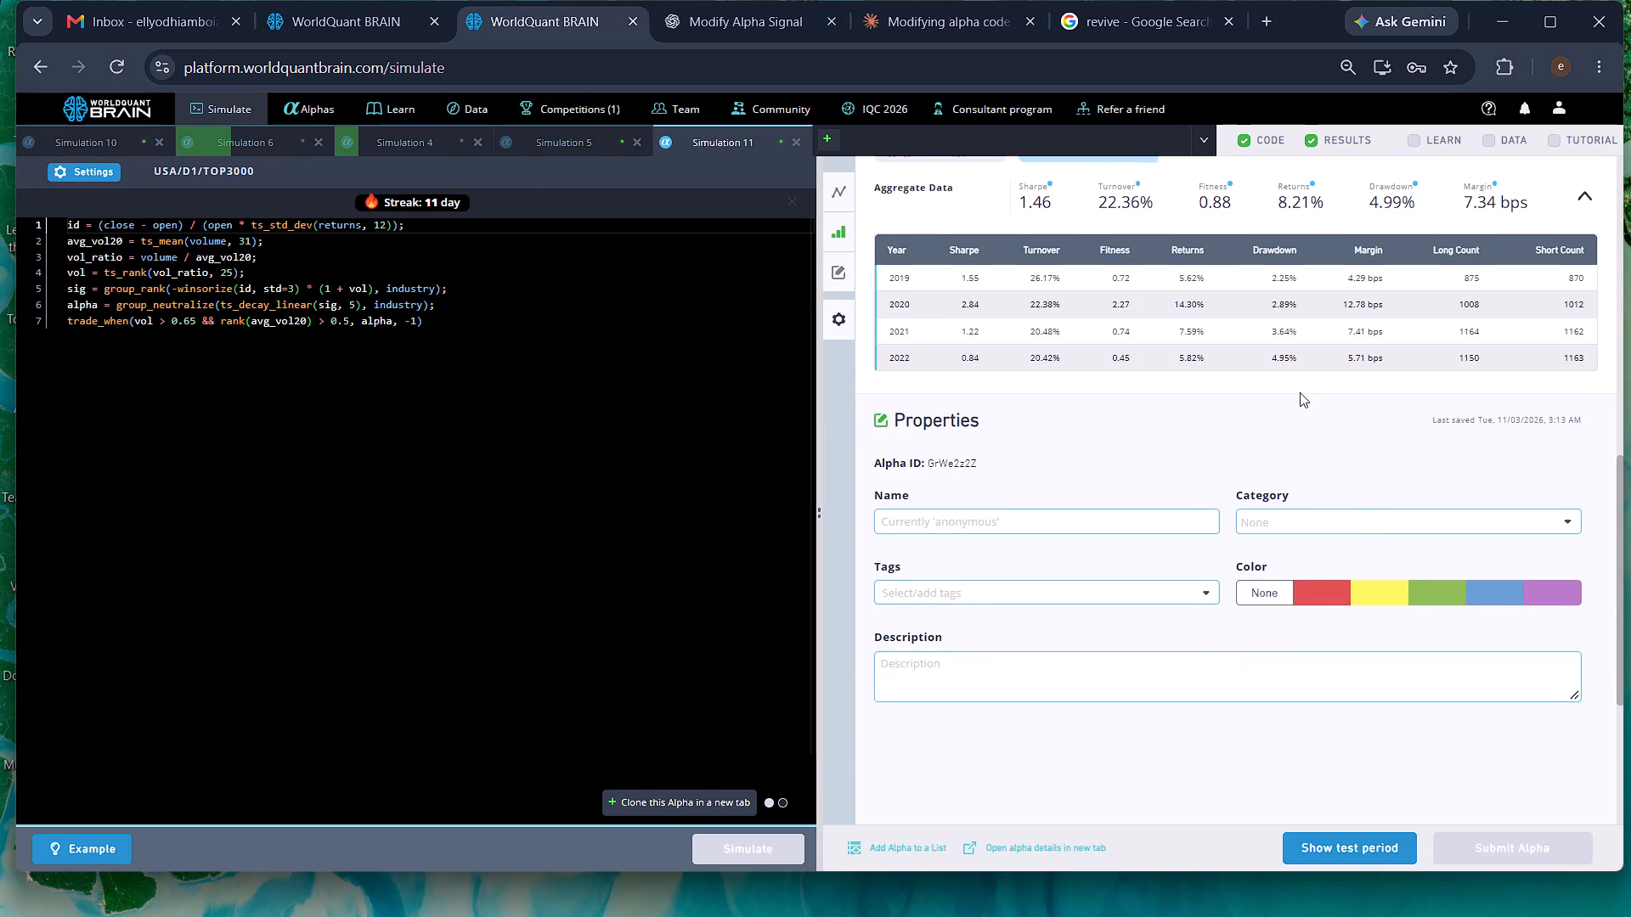
scroll(1300, 392, "up", 4)
scroll(1297, 382, "down", 3)
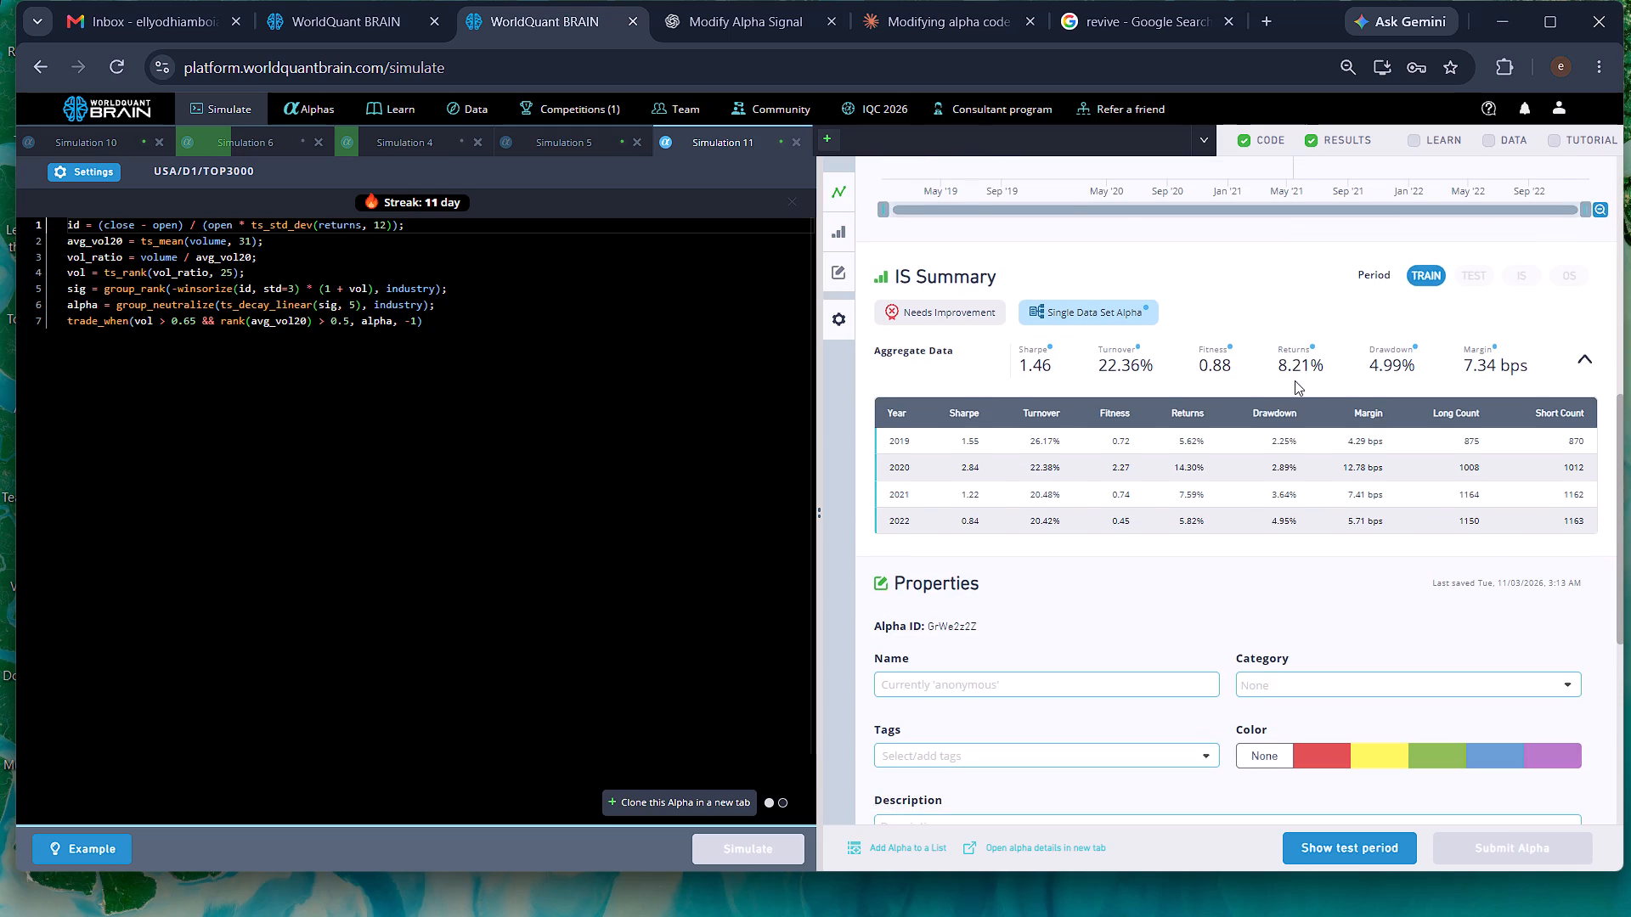
scroll(1295, 380, "down", 2)
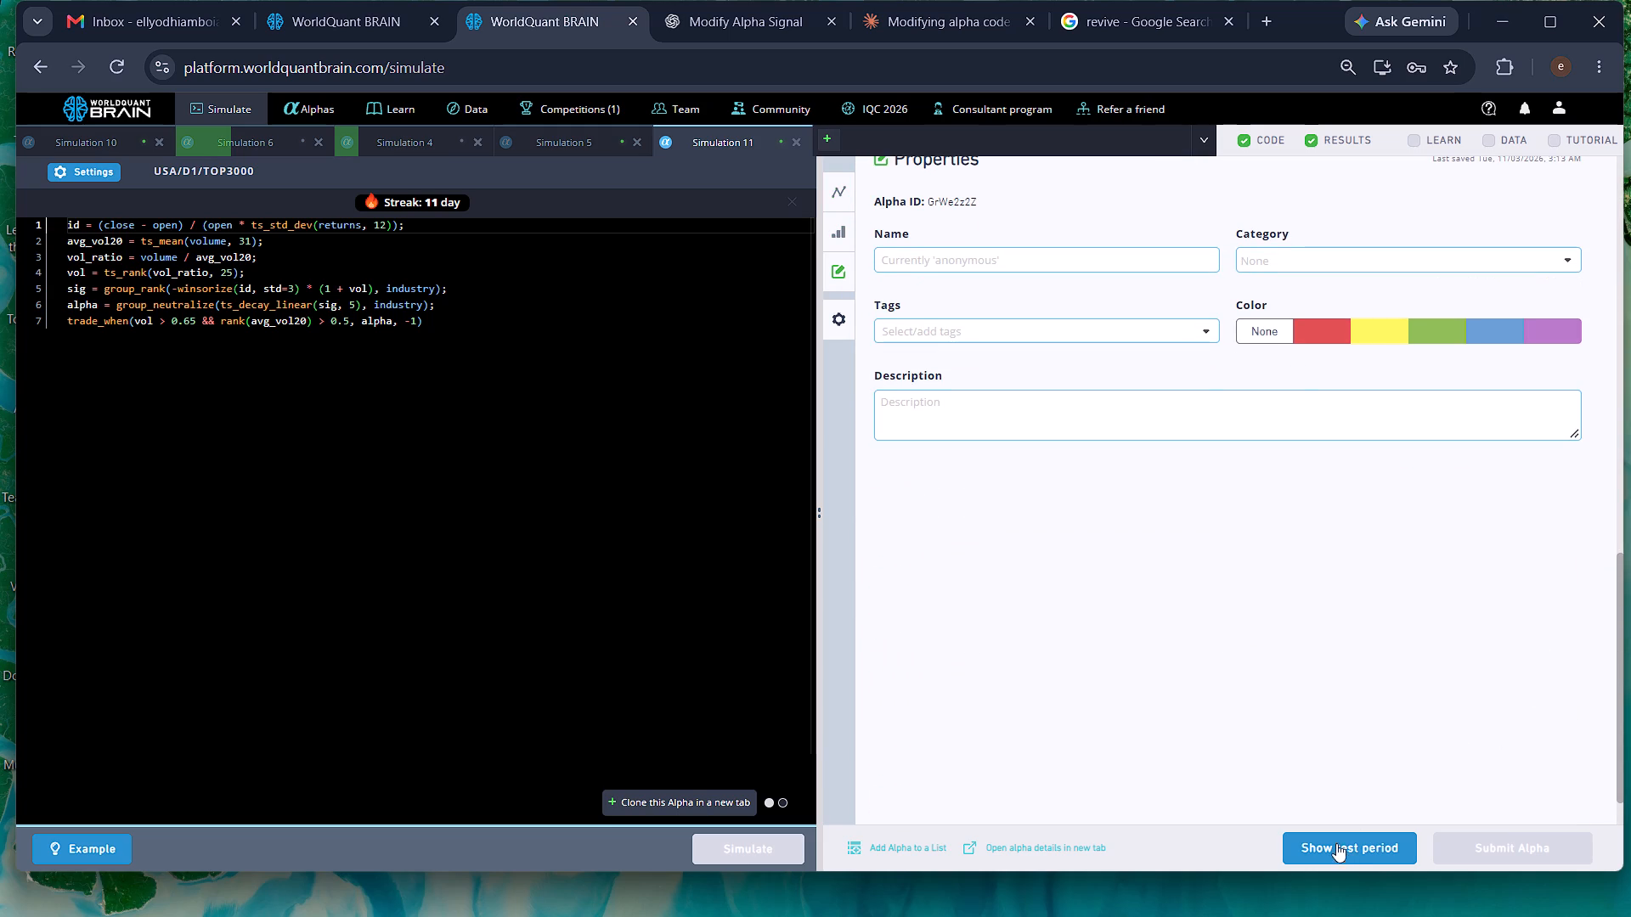
left_click(1336, 841)
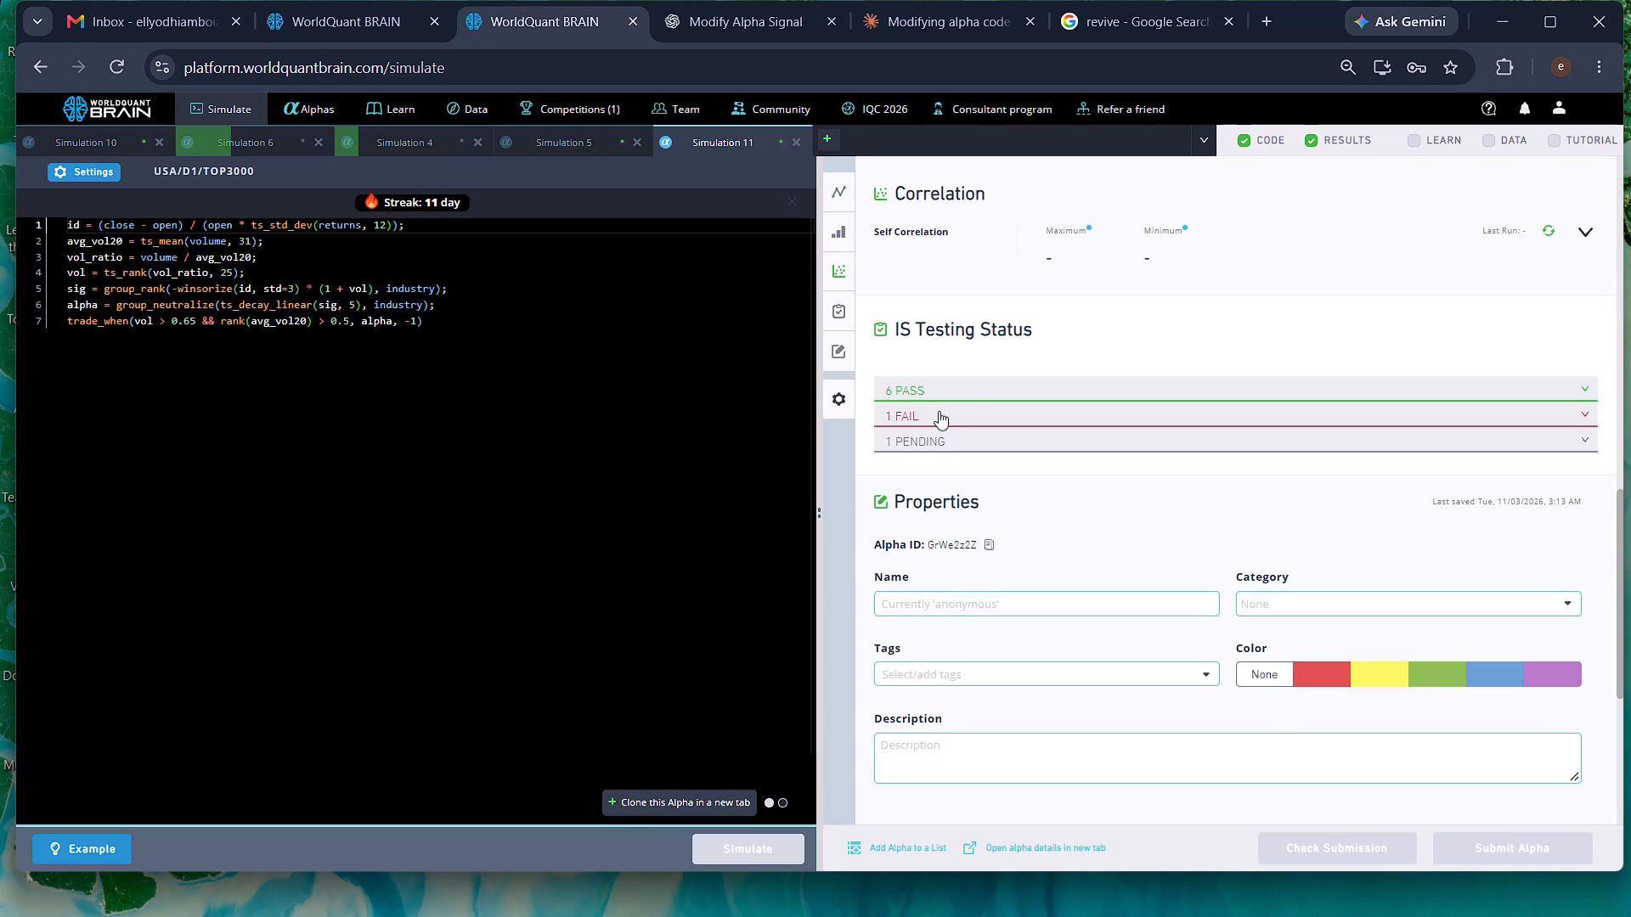
left_click(939, 411)
scroll(1057, 406, "up", 2)
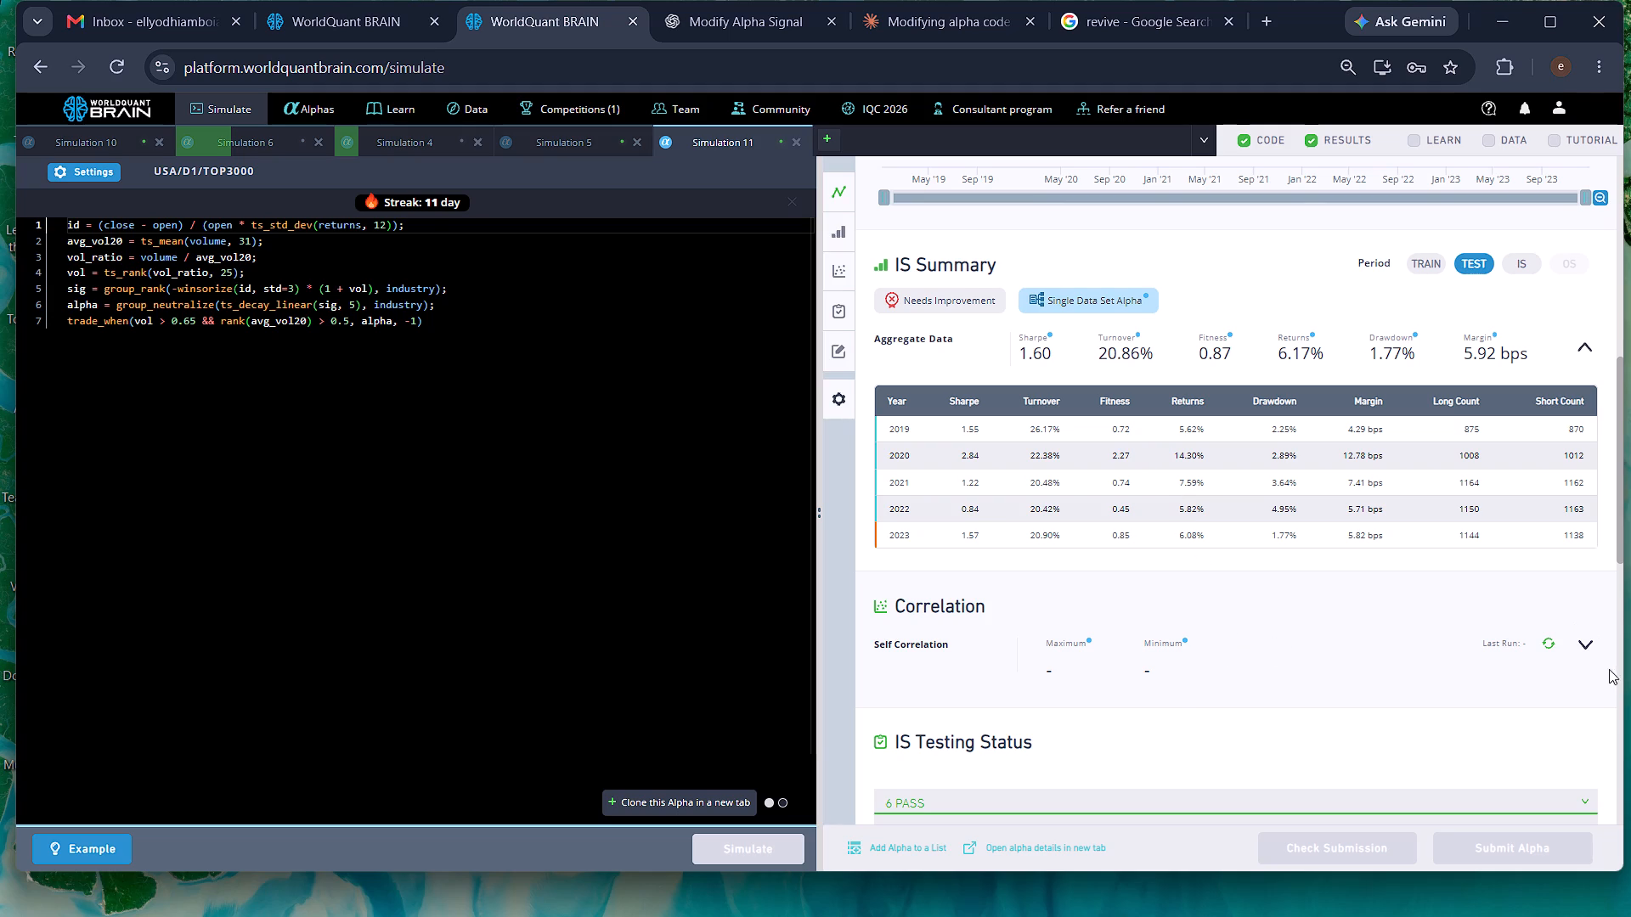
Run Simulation 11's self-correlation check and compare the correlated alphas with its IS testing status.
left_click(1587, 649)
scroll(1251, 367, "down", 1)
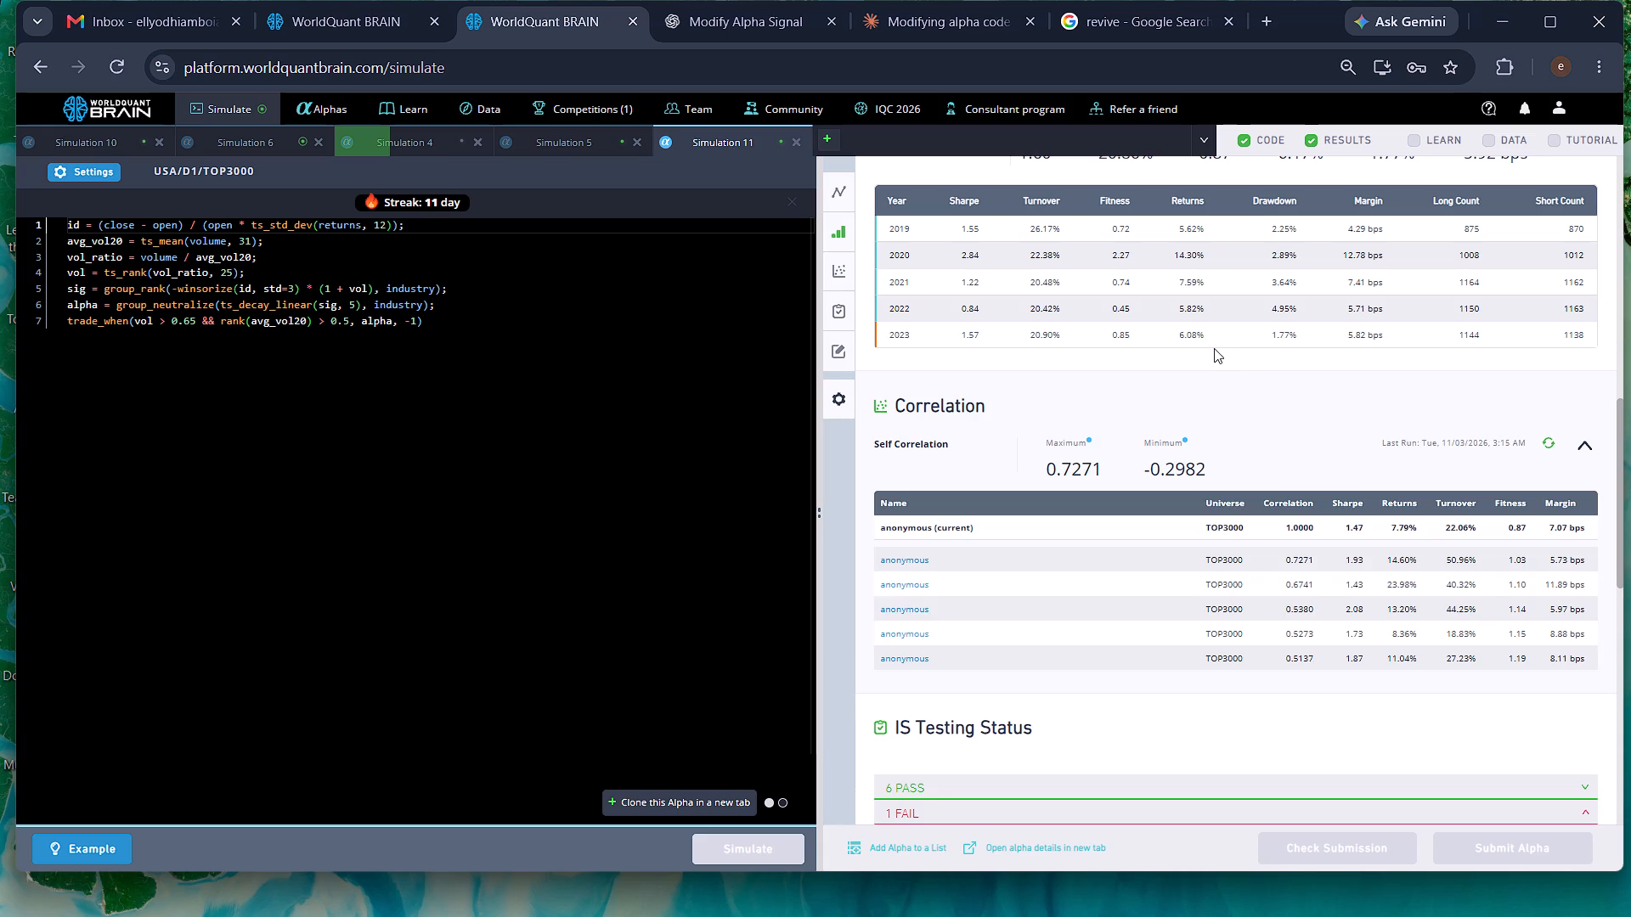
scroll(1188, 405, "down", 2)
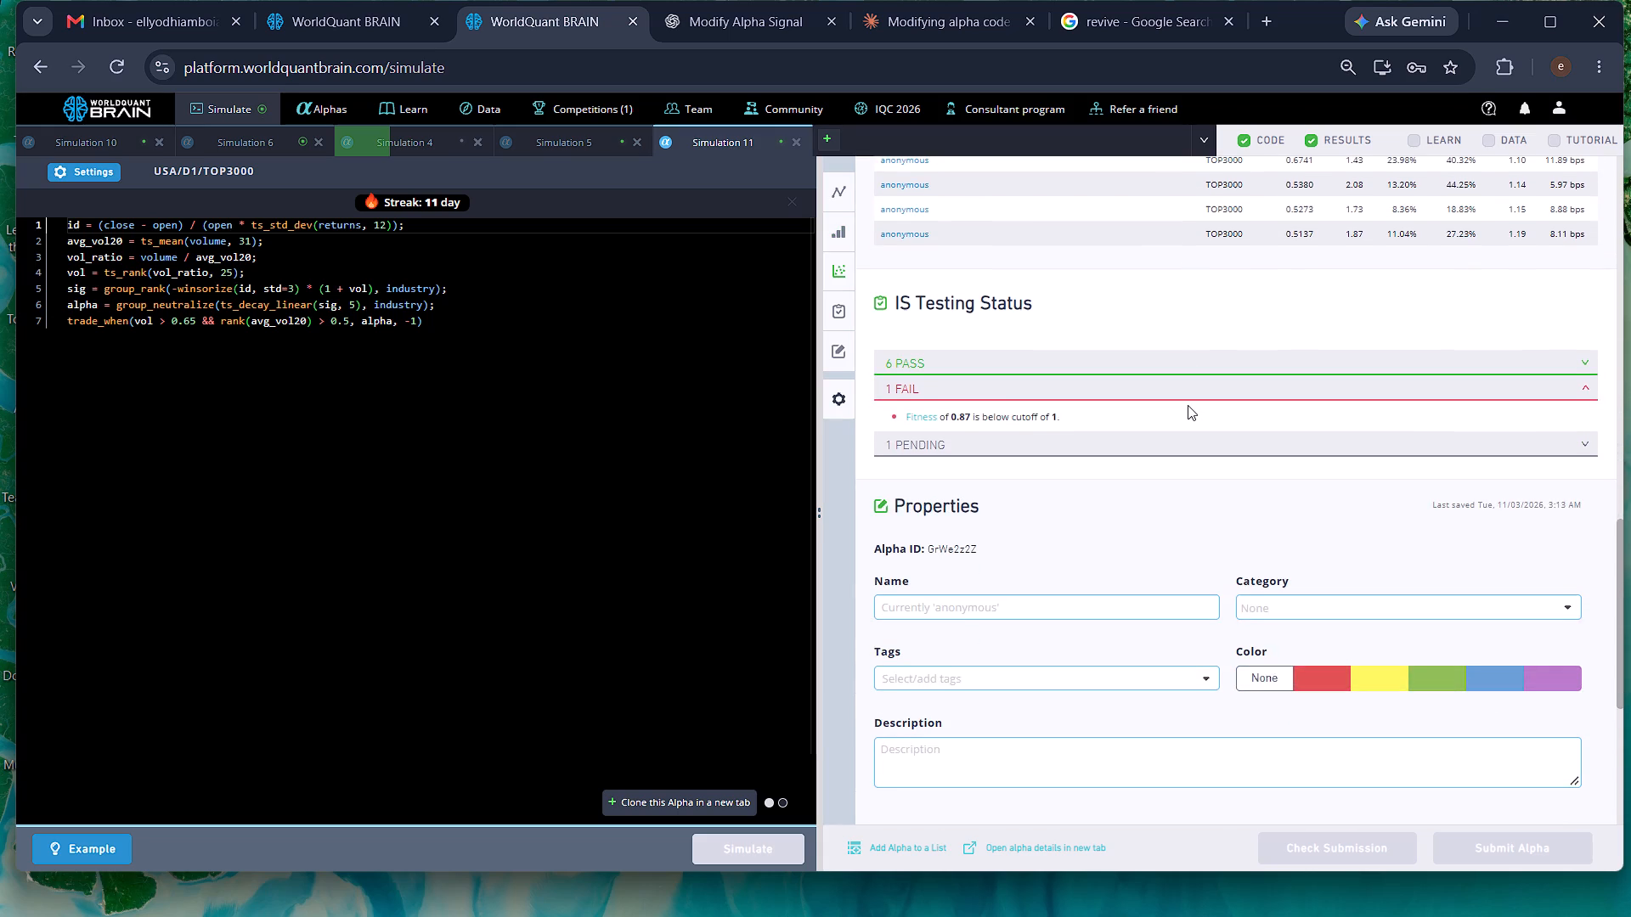
scroll(1188, 405, "up", 1)
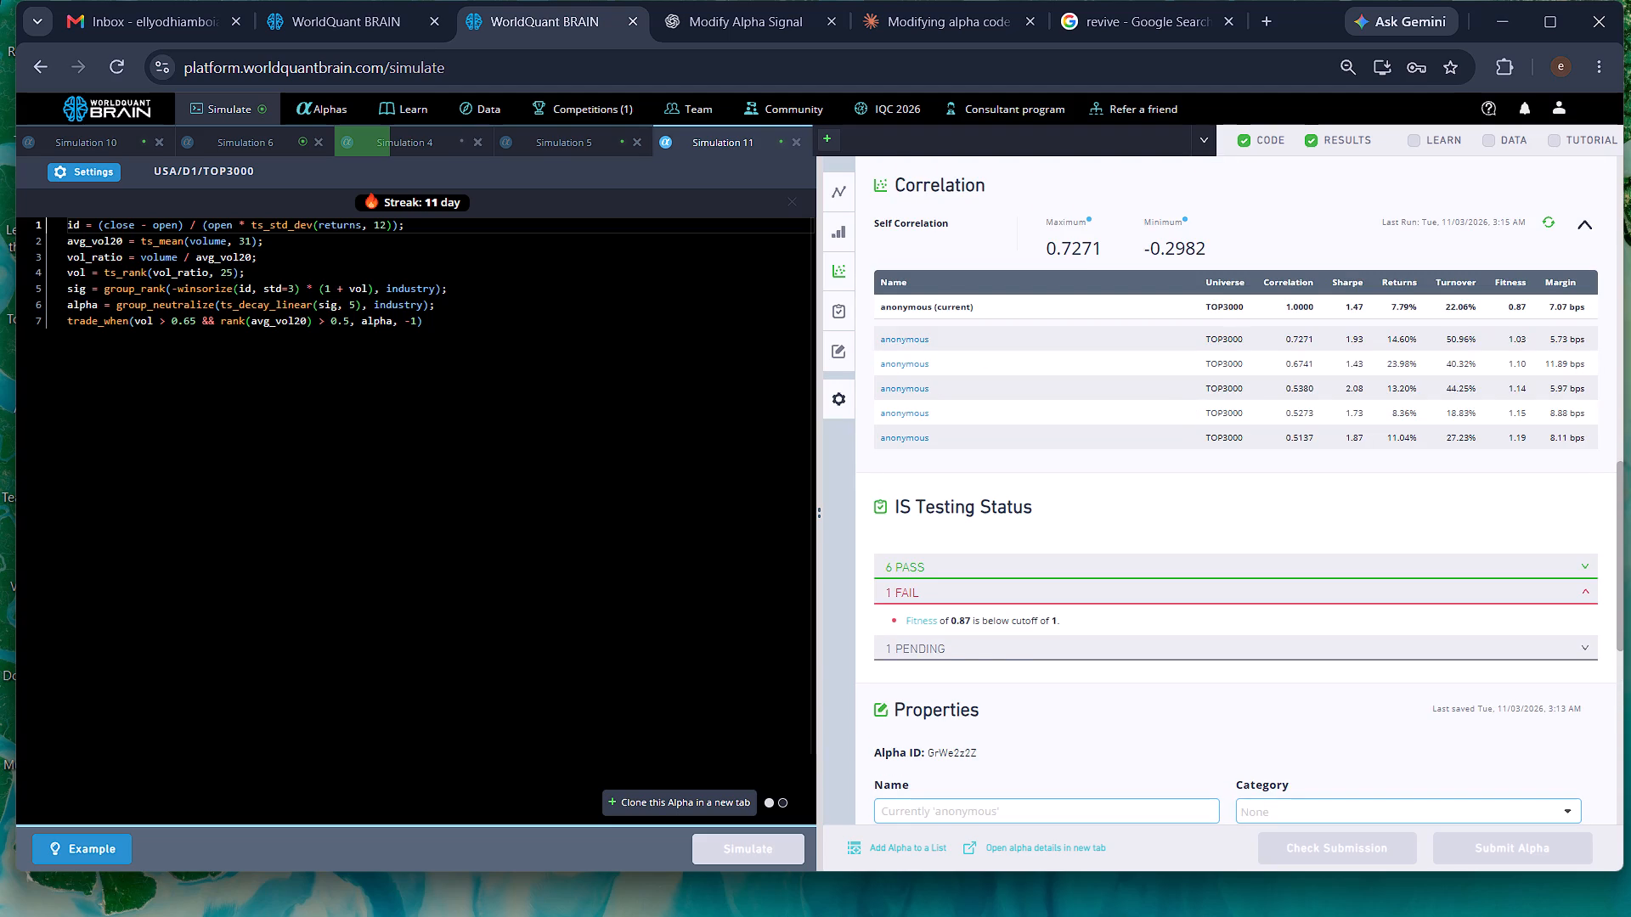
Lower the decay in Simulation 11's settings and apply the change.
left_click(91, 177)
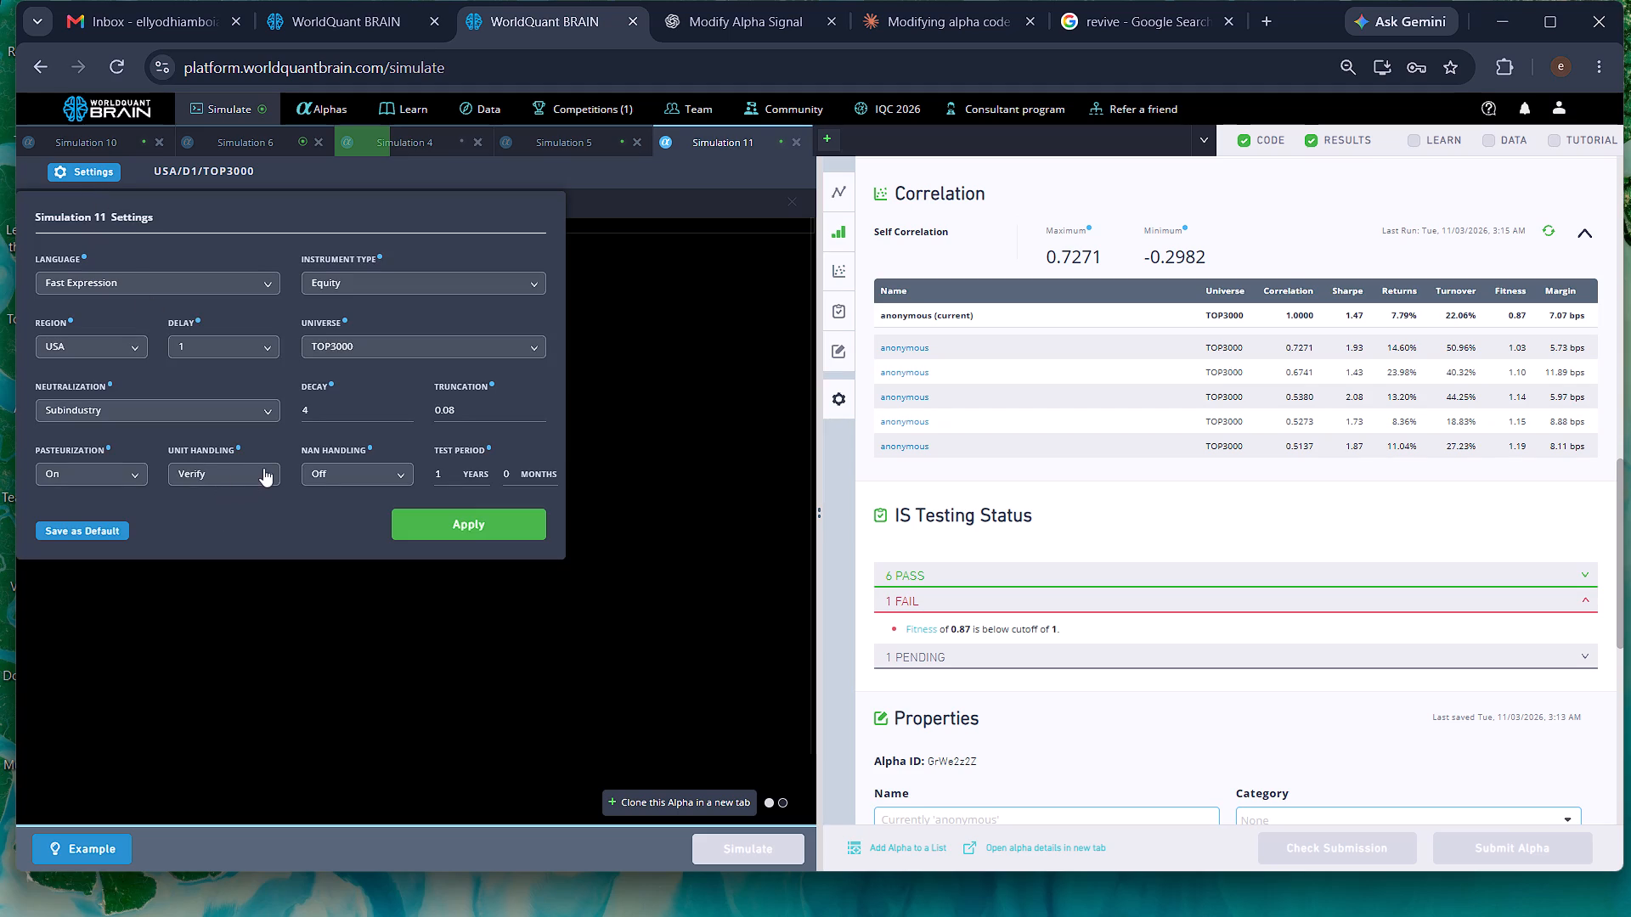
left_click(403, 413)
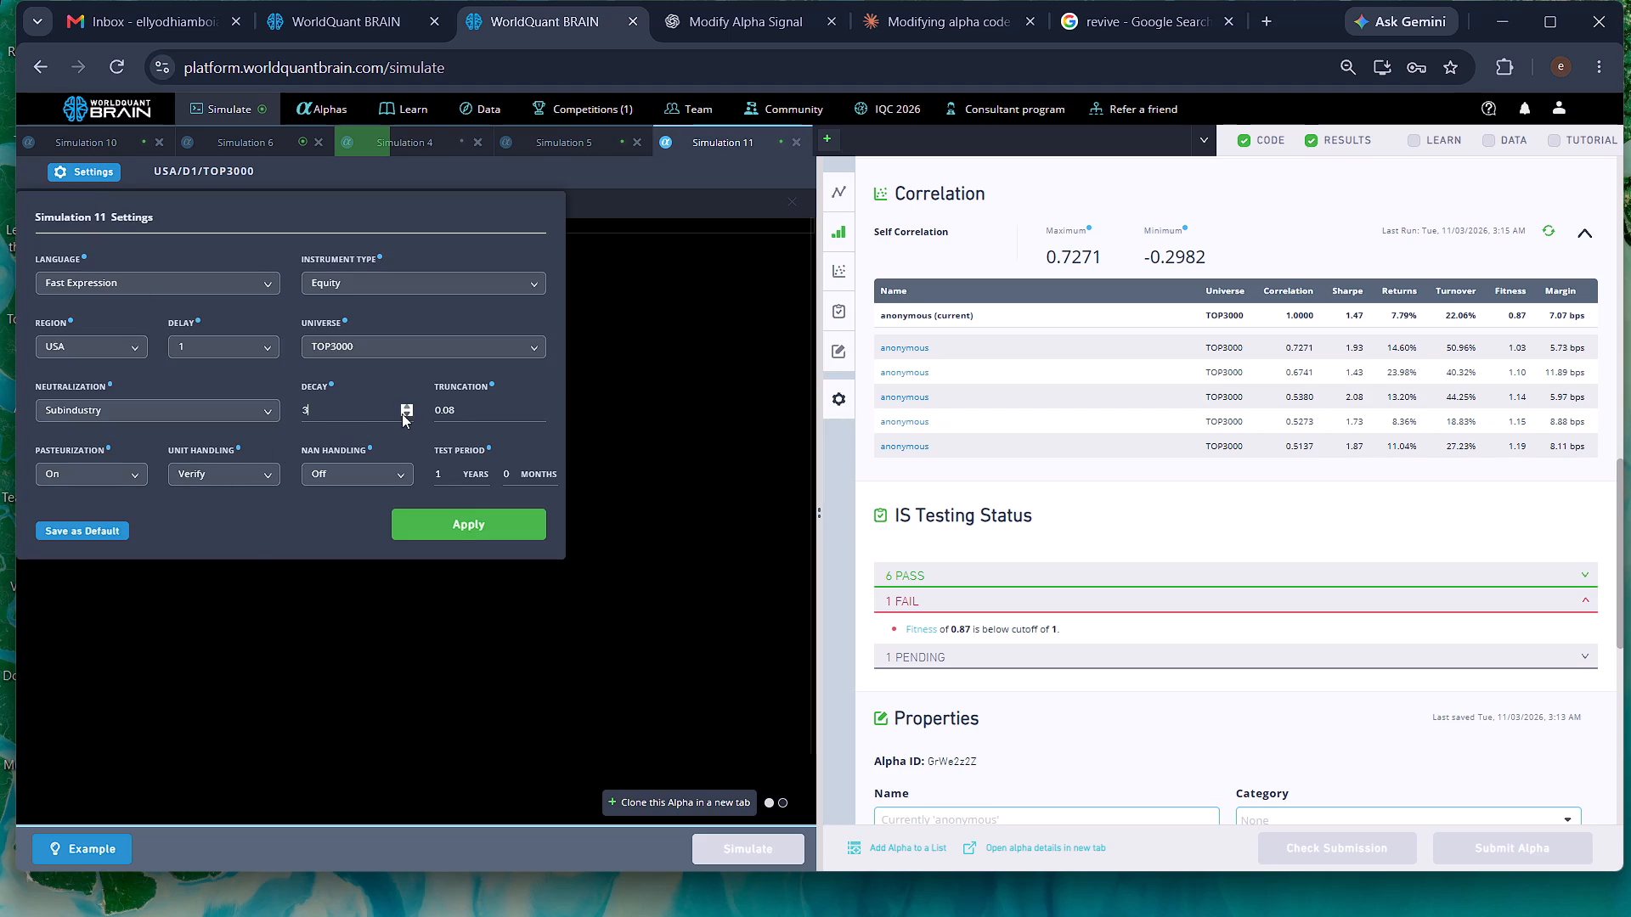
double_click(402, 413)
left_click(402, 413)
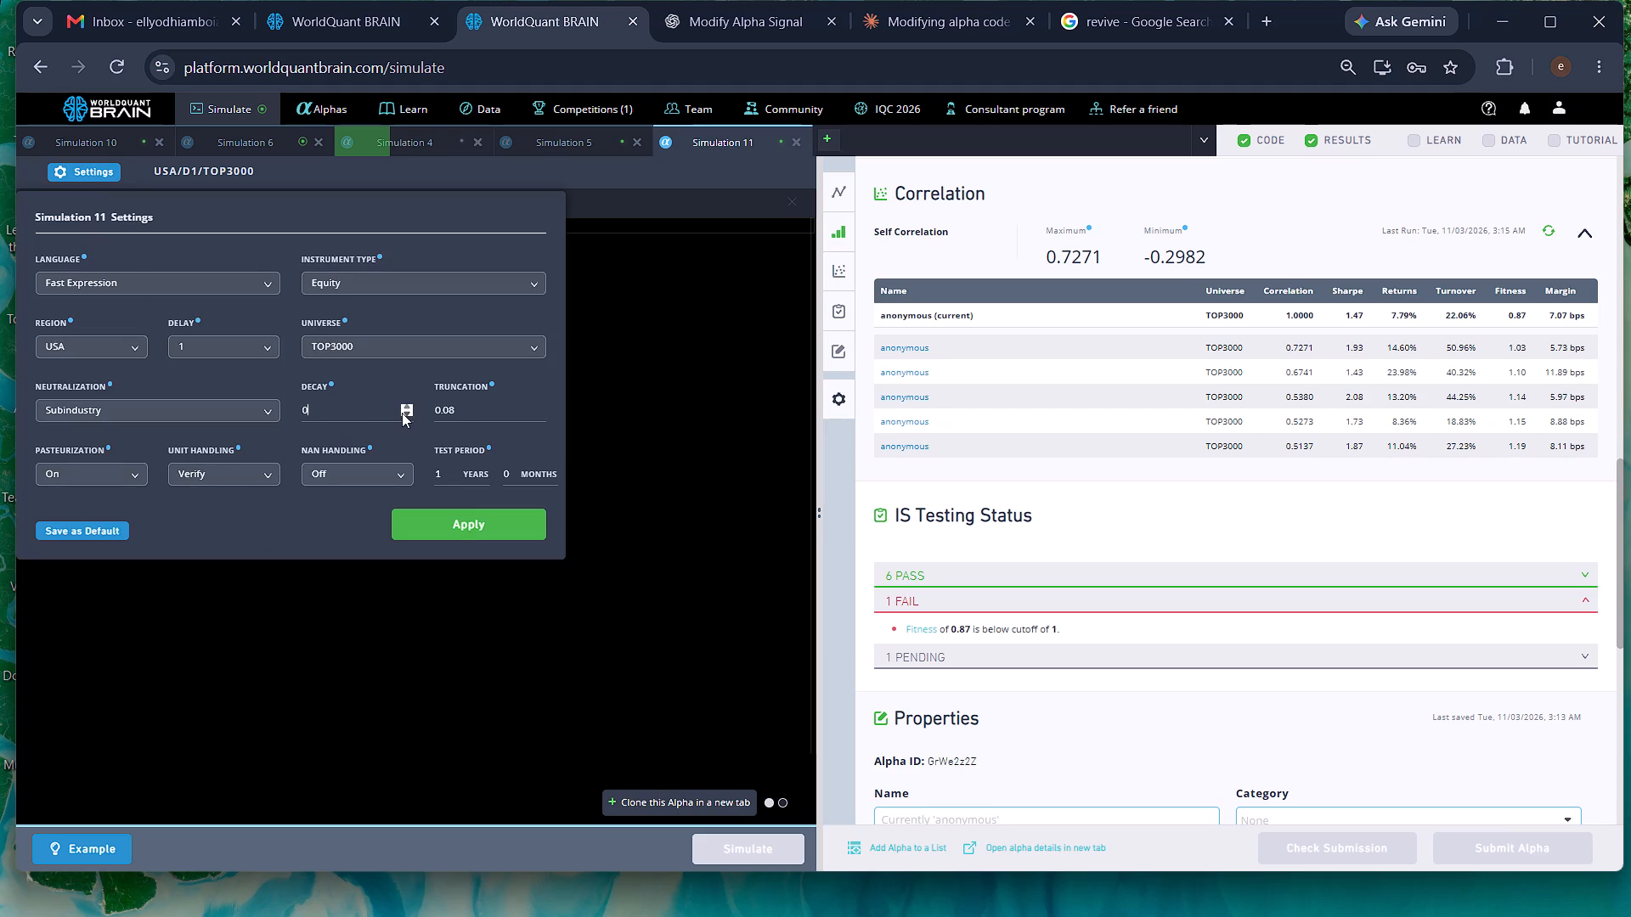
double_click(402, 412)
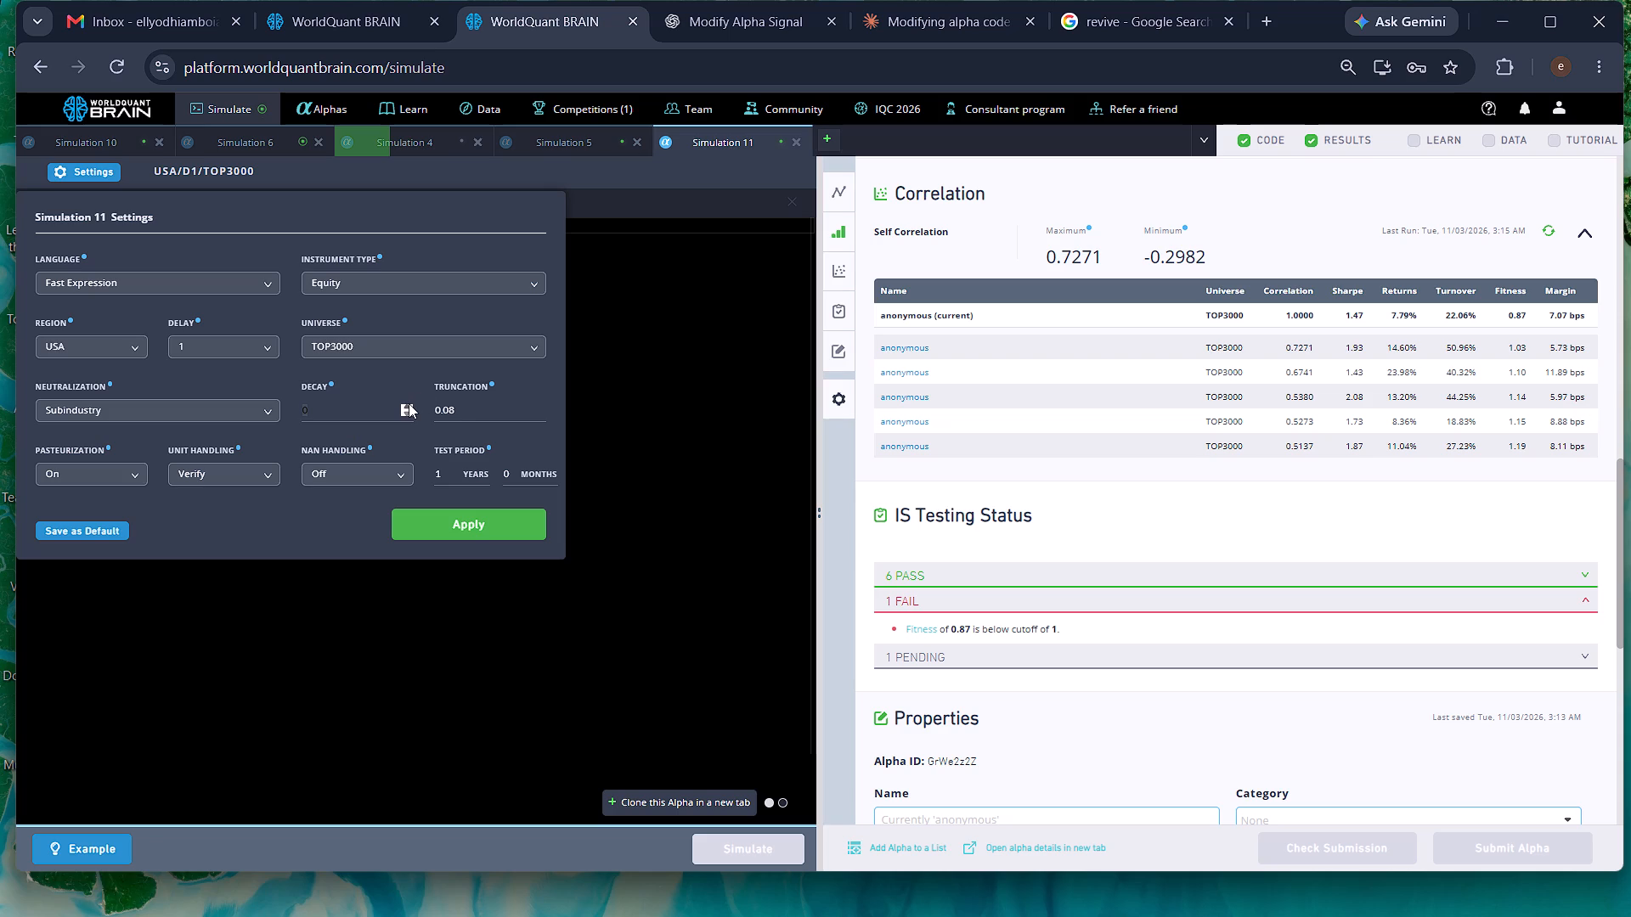
left_click(409, 403)
left_click(485, 520)
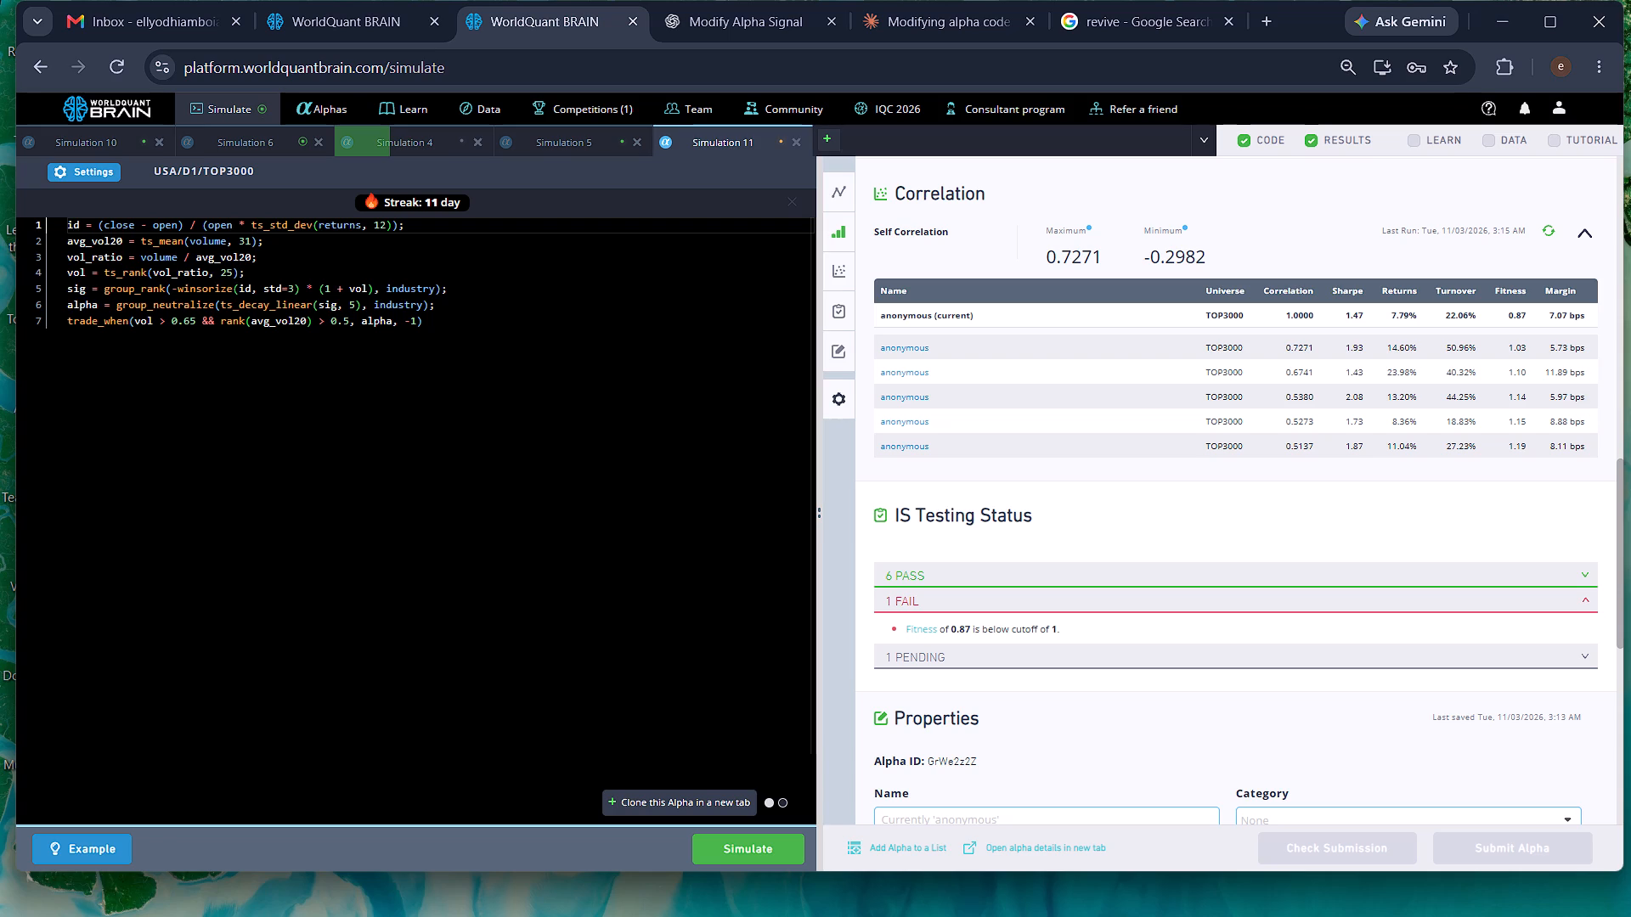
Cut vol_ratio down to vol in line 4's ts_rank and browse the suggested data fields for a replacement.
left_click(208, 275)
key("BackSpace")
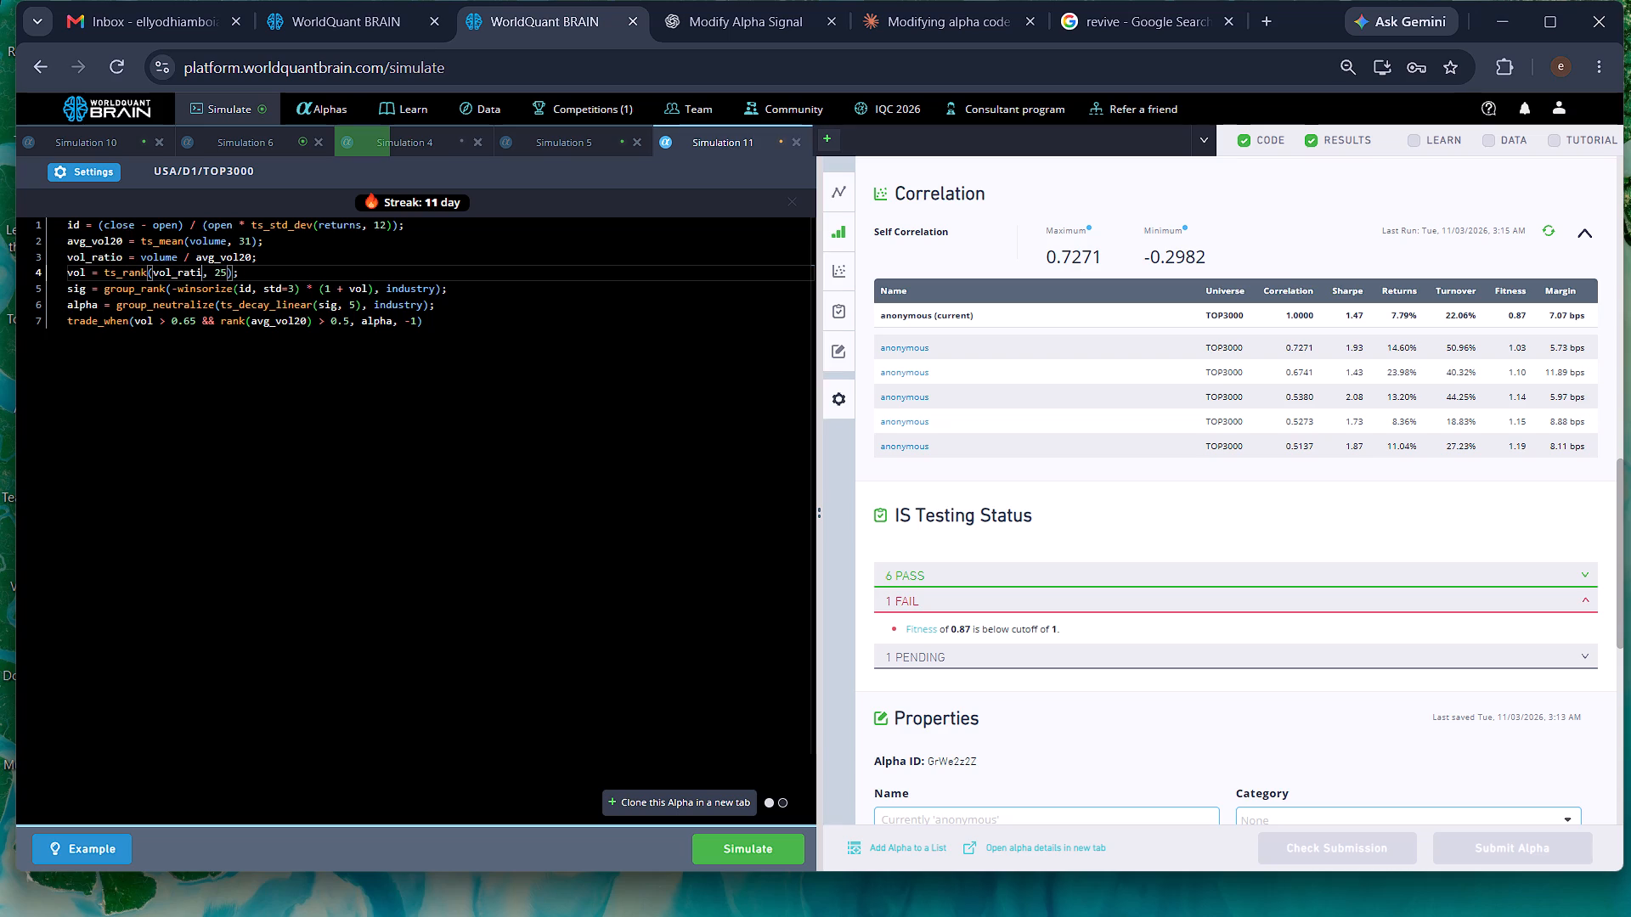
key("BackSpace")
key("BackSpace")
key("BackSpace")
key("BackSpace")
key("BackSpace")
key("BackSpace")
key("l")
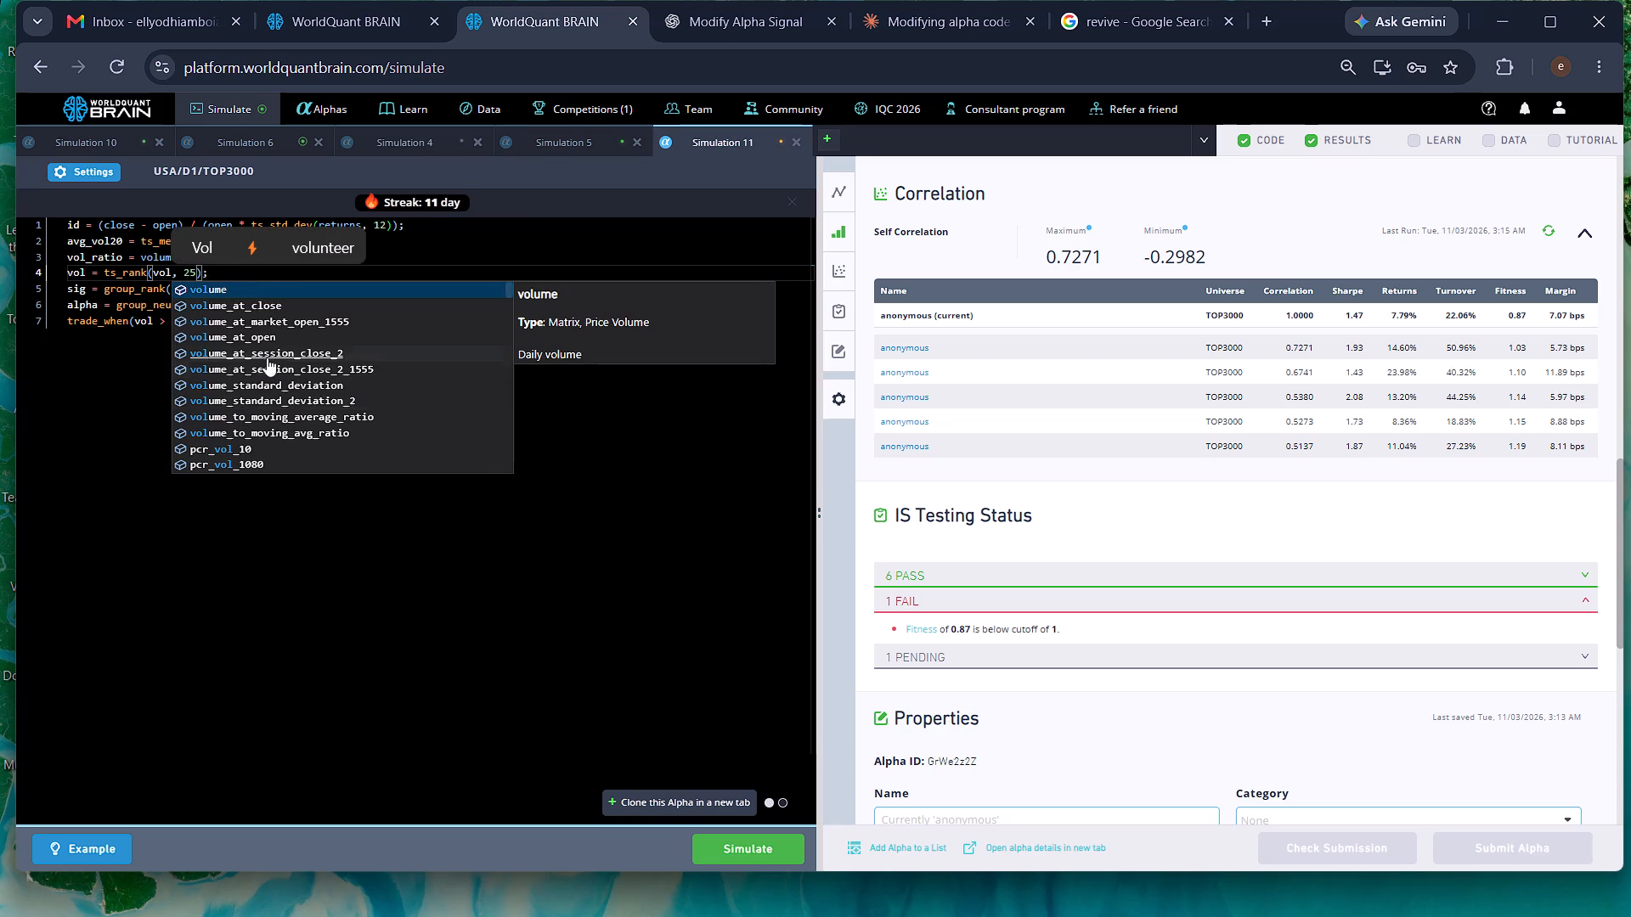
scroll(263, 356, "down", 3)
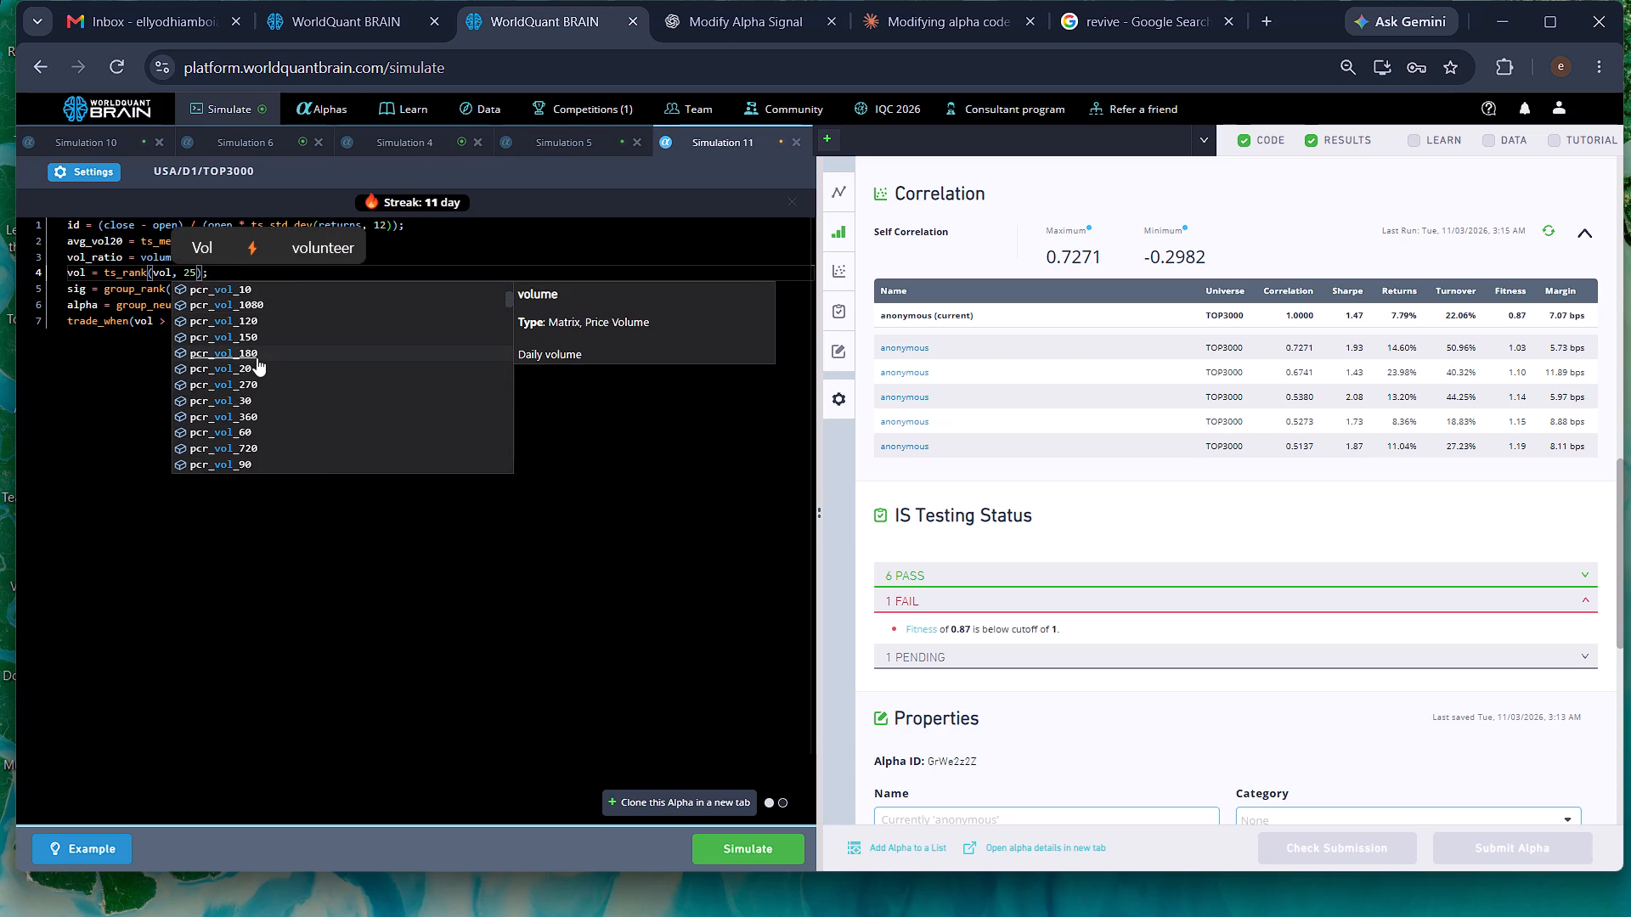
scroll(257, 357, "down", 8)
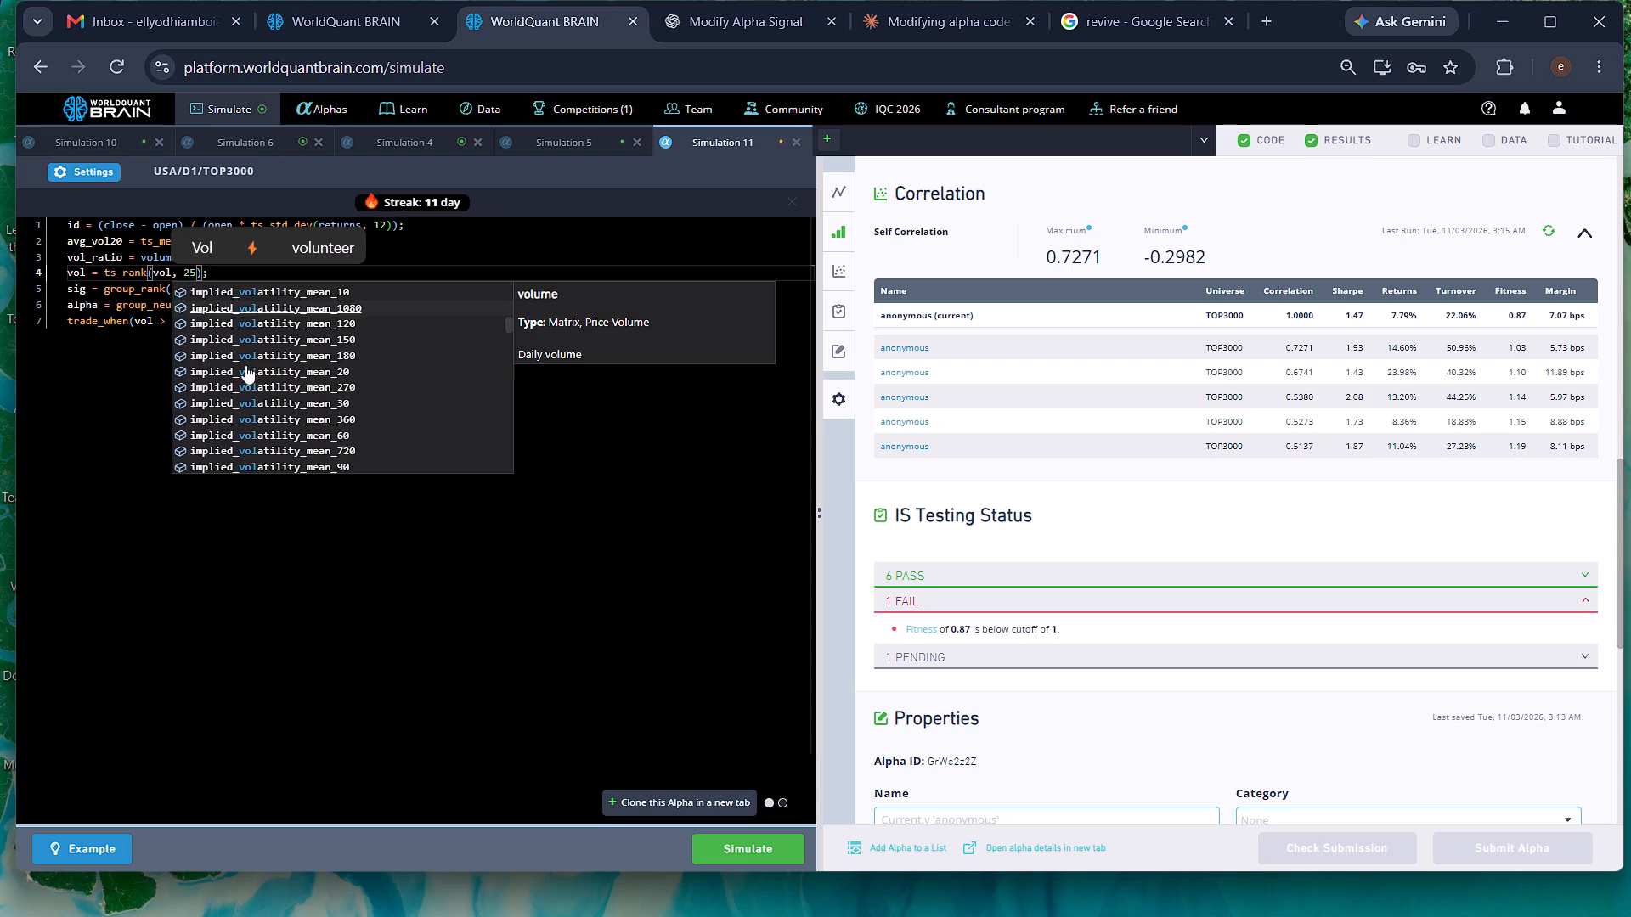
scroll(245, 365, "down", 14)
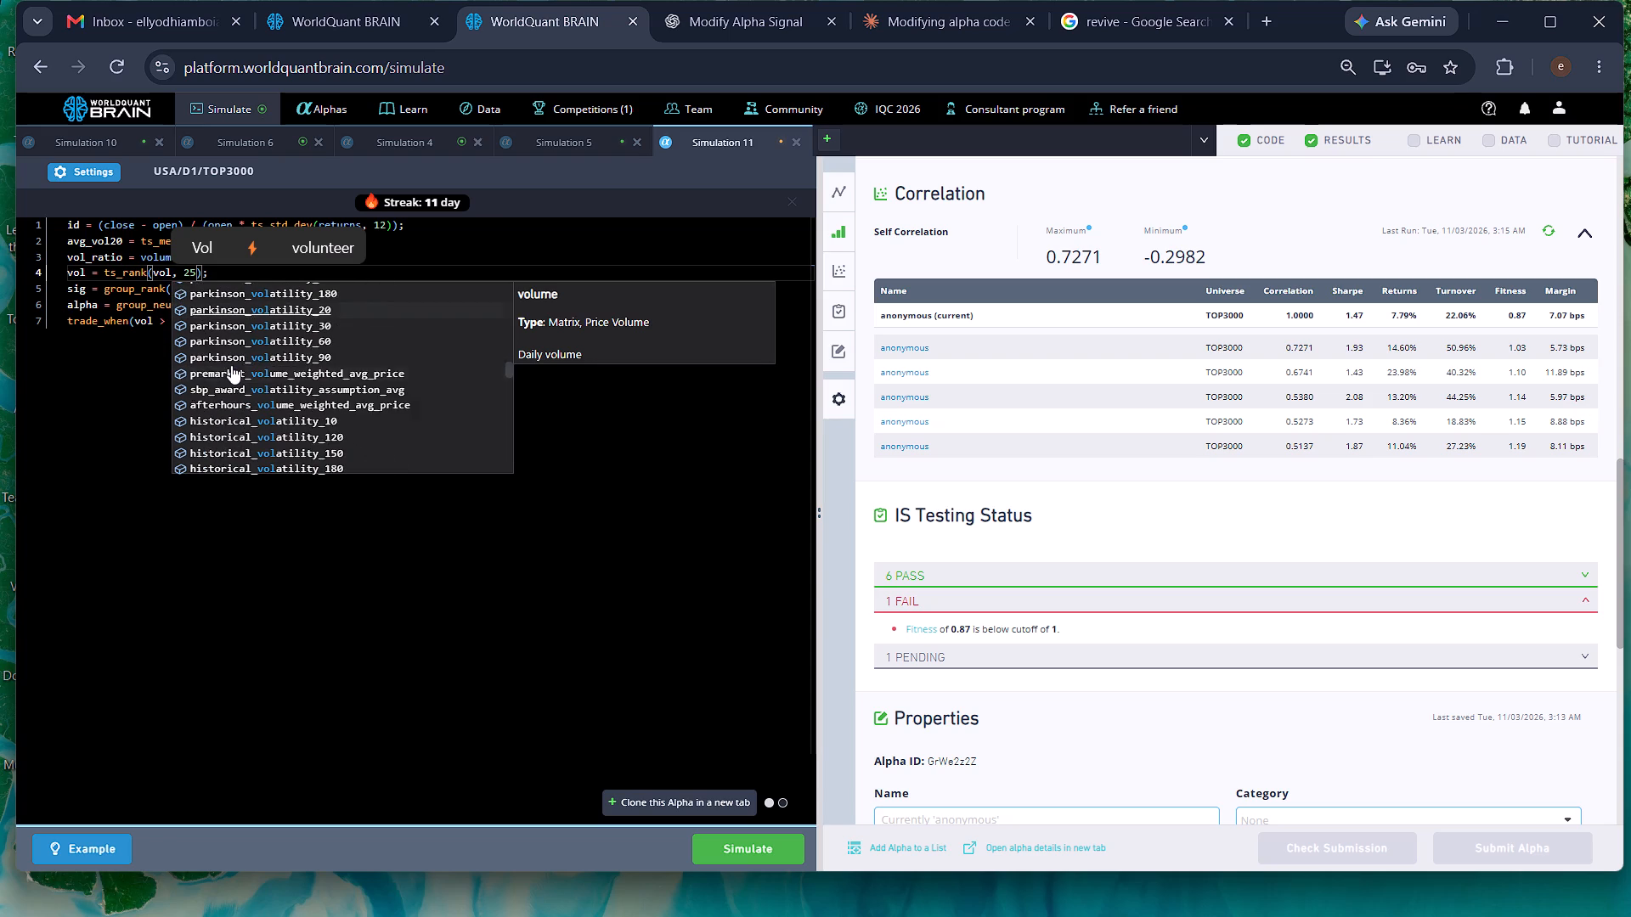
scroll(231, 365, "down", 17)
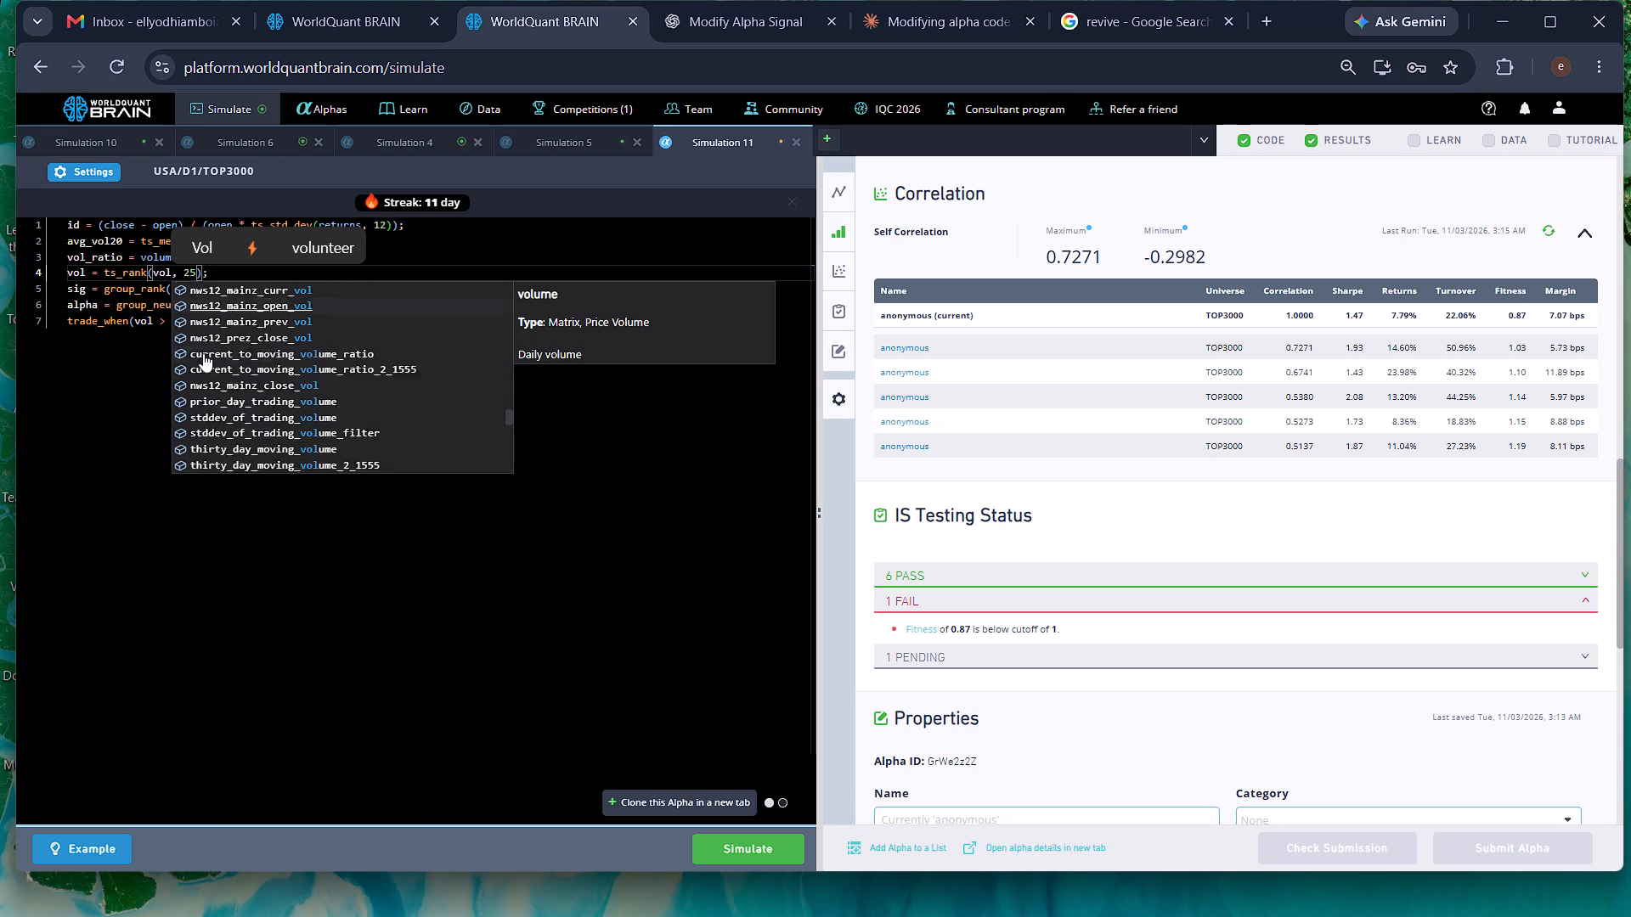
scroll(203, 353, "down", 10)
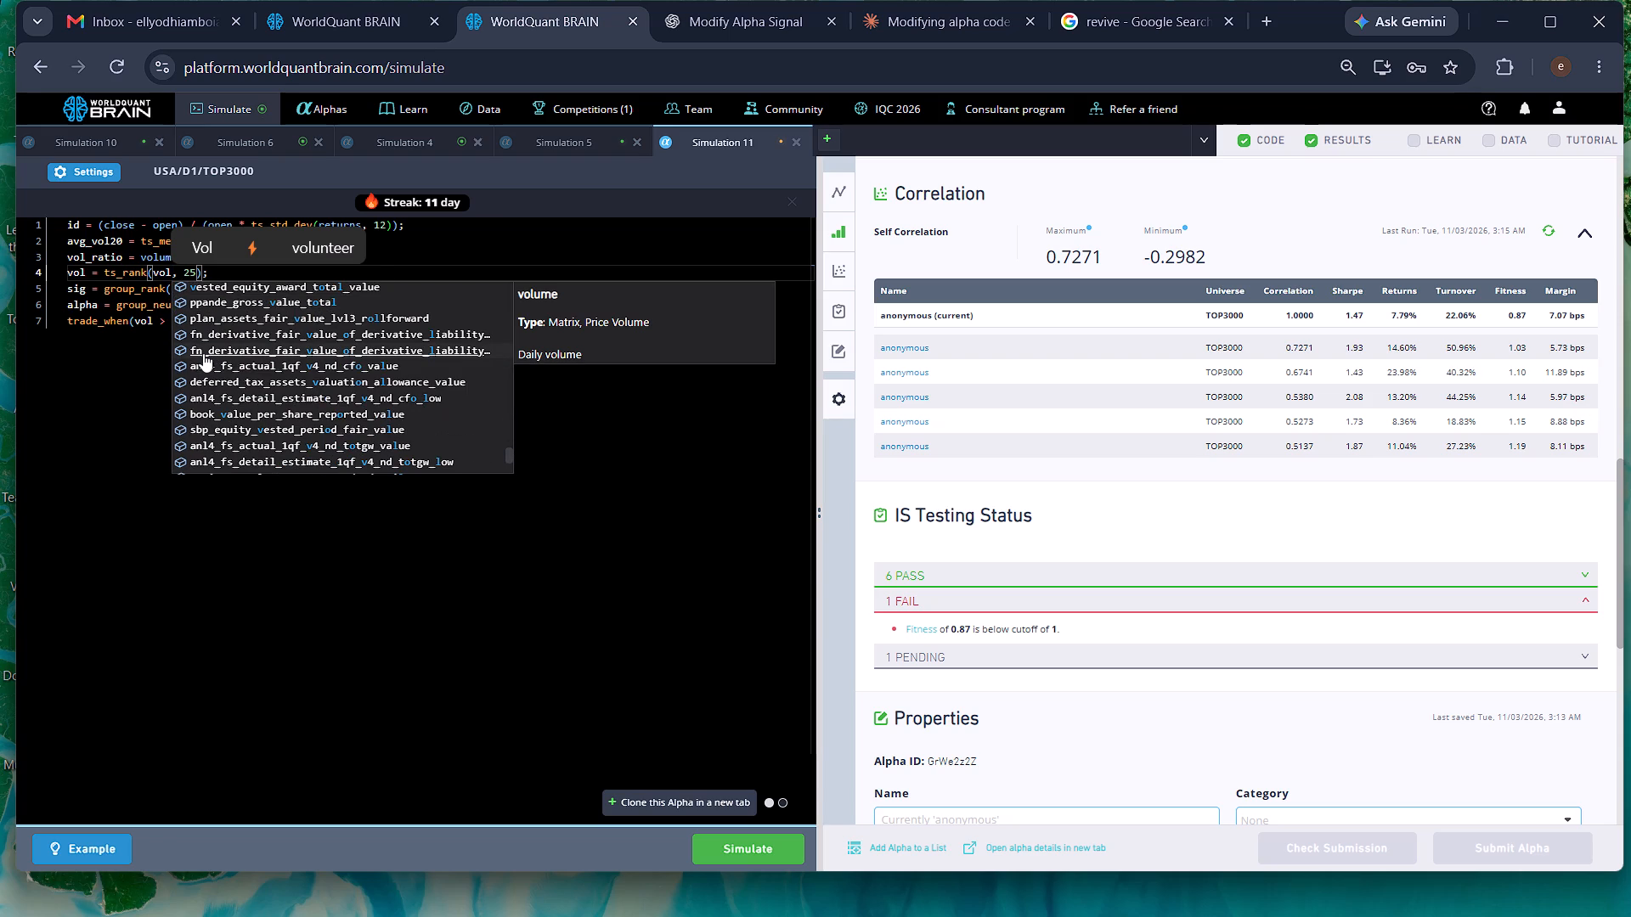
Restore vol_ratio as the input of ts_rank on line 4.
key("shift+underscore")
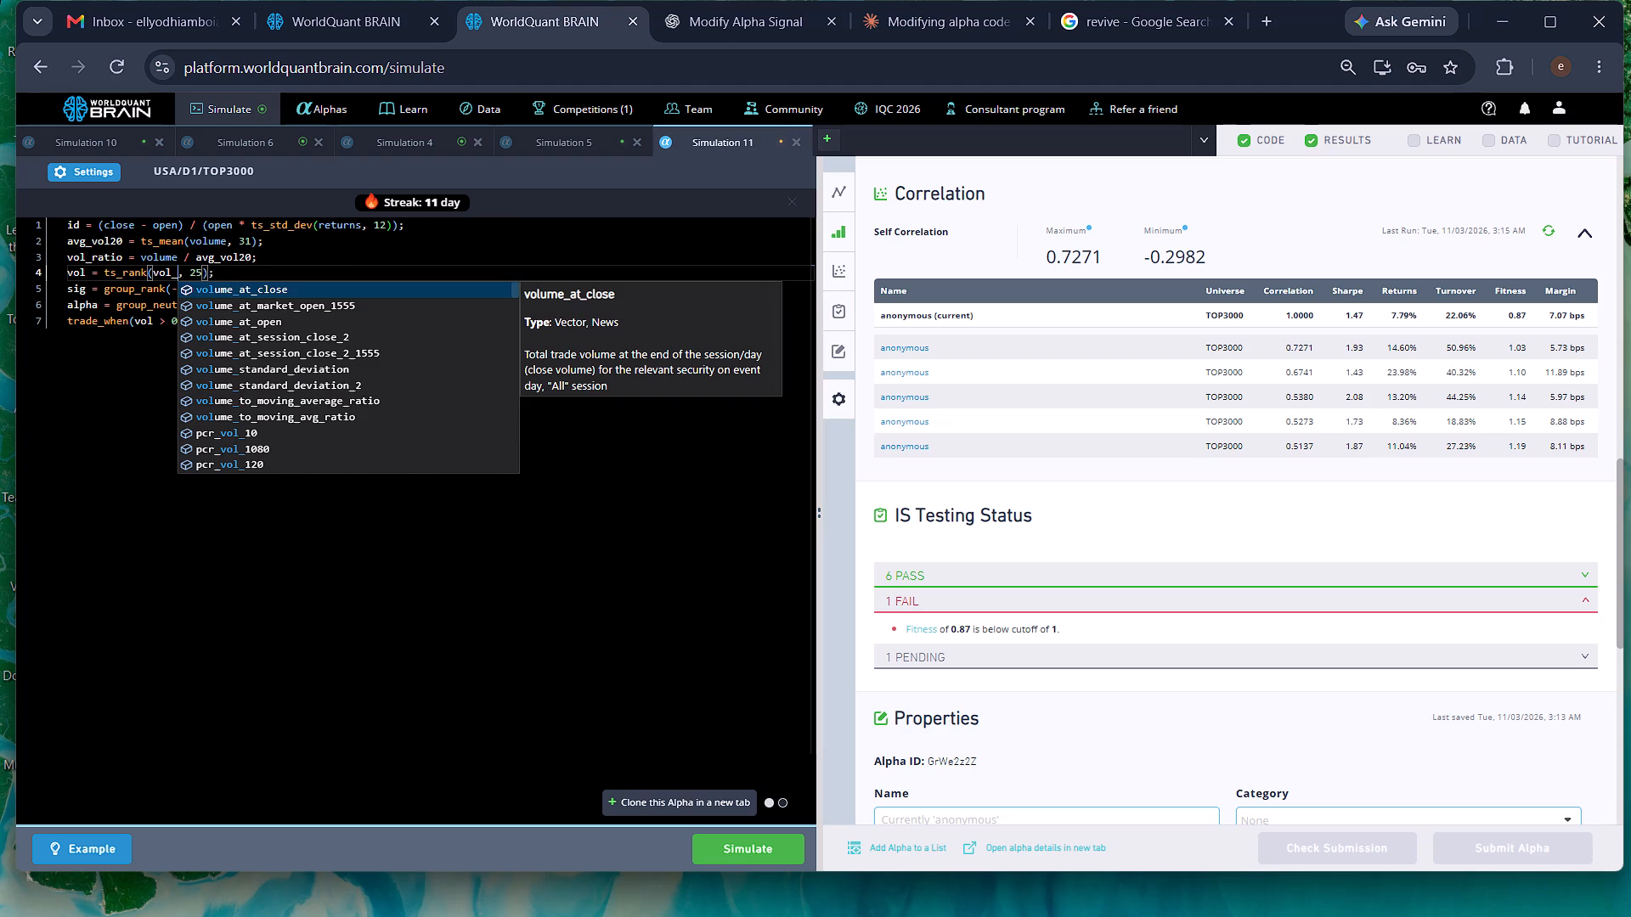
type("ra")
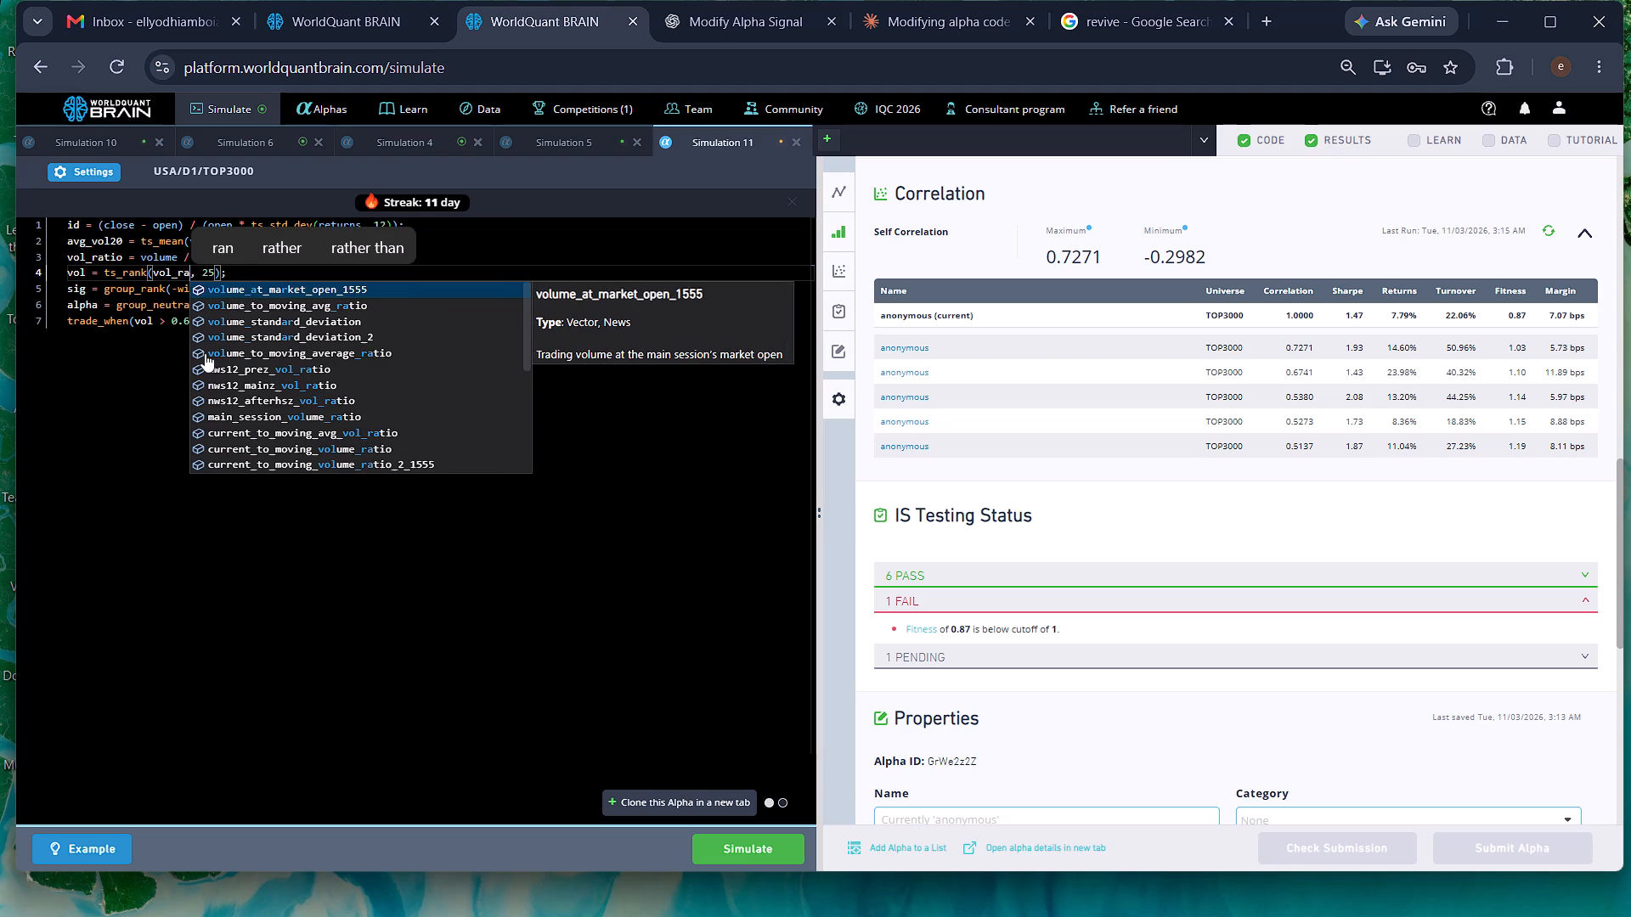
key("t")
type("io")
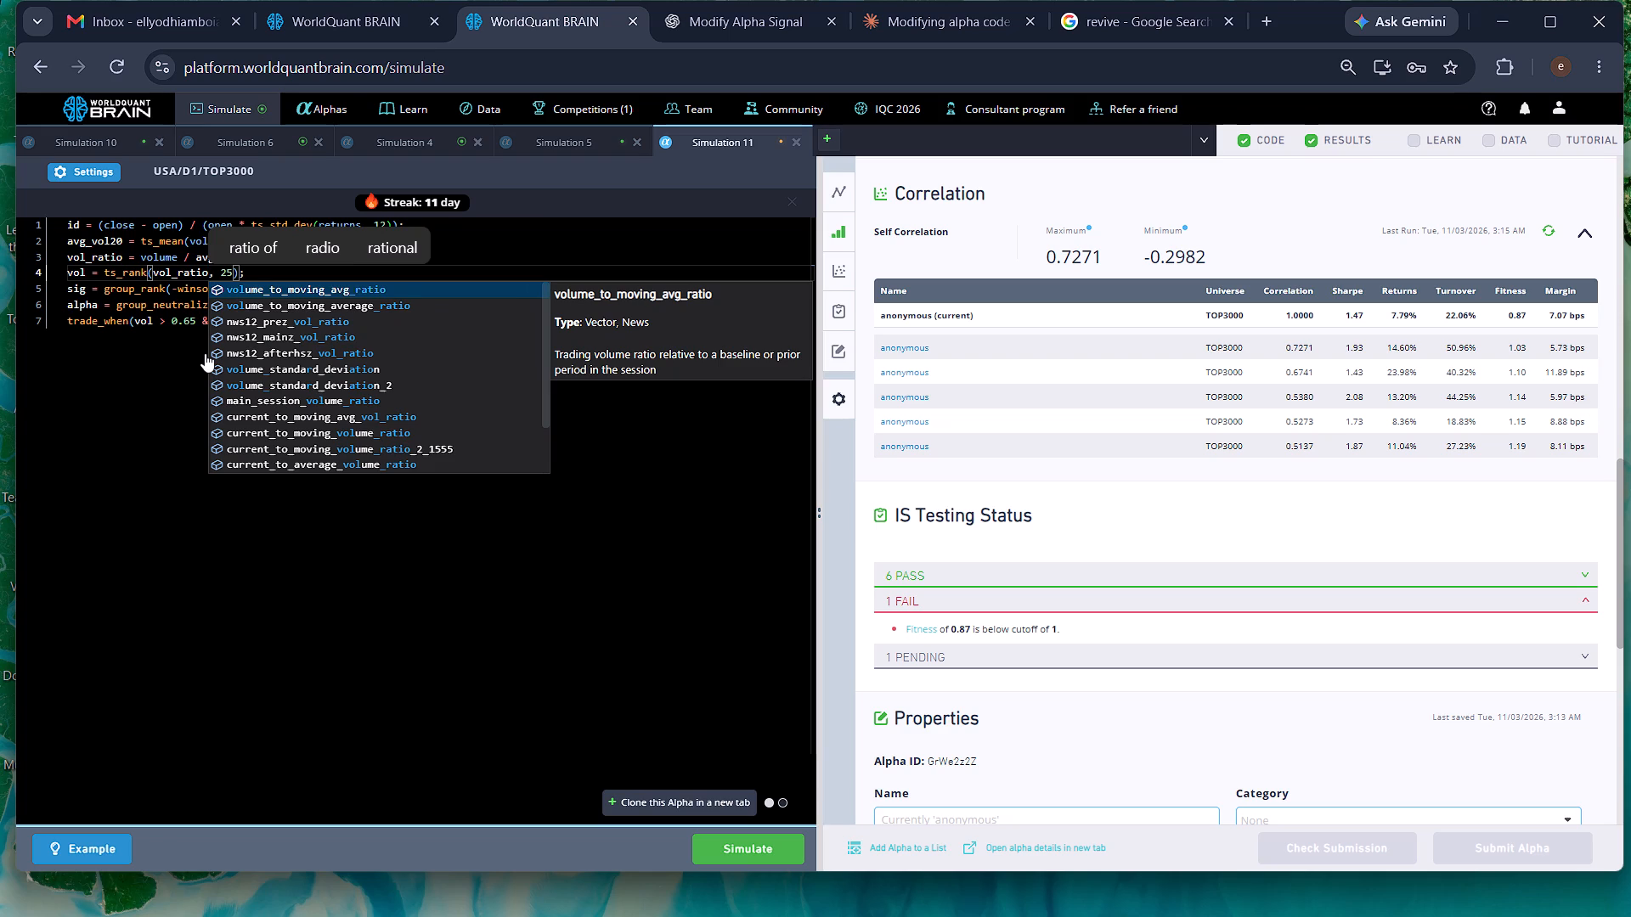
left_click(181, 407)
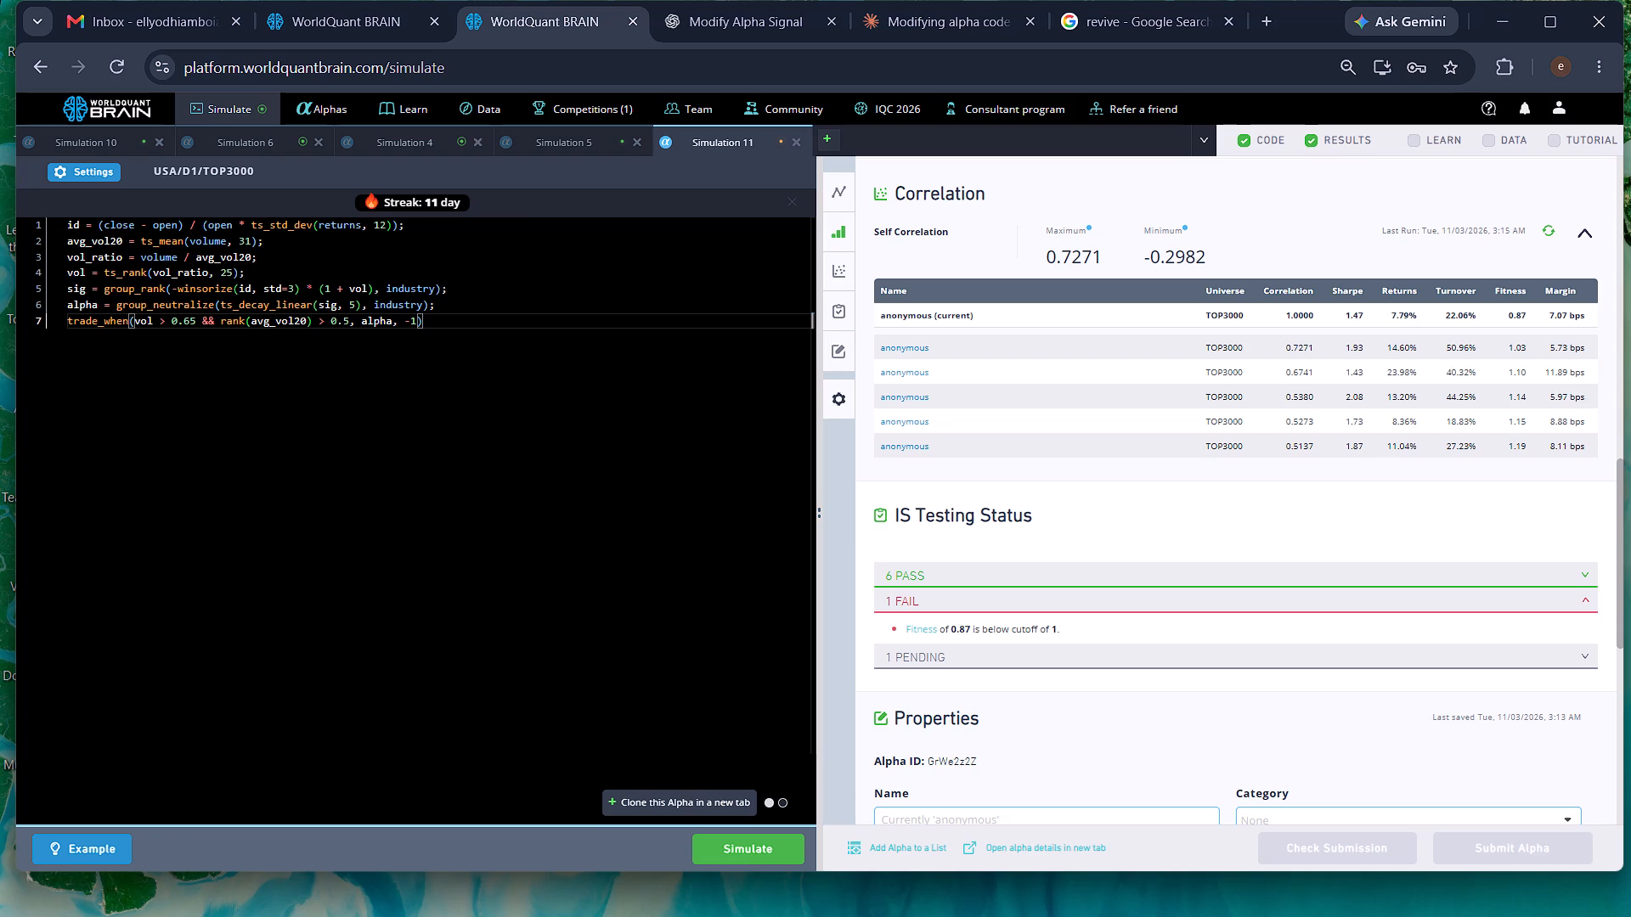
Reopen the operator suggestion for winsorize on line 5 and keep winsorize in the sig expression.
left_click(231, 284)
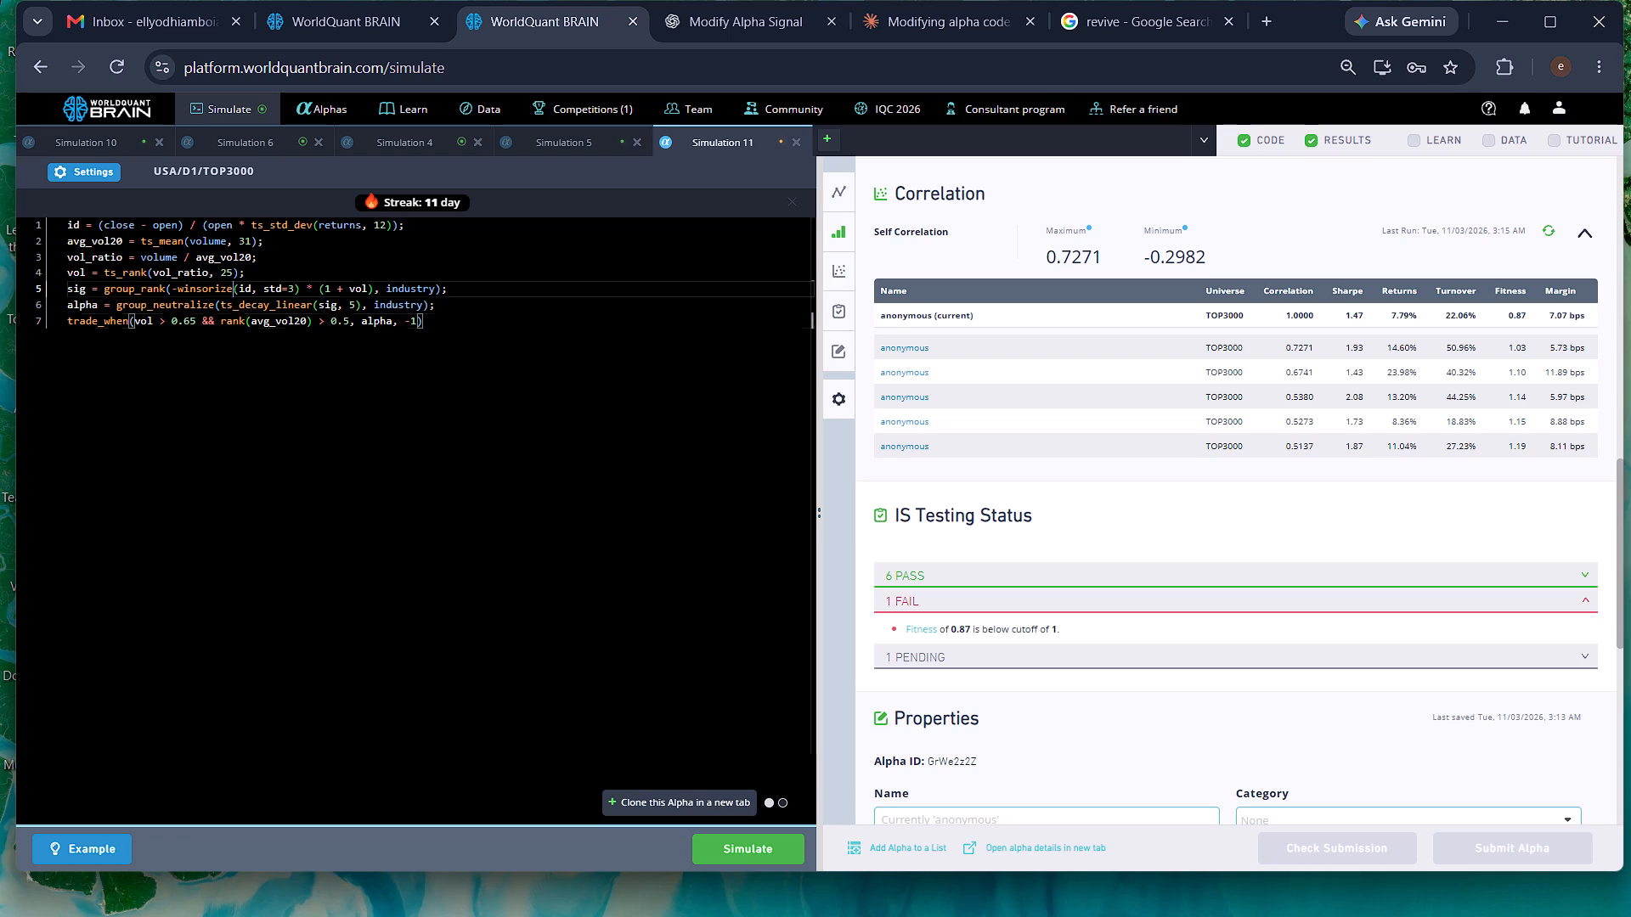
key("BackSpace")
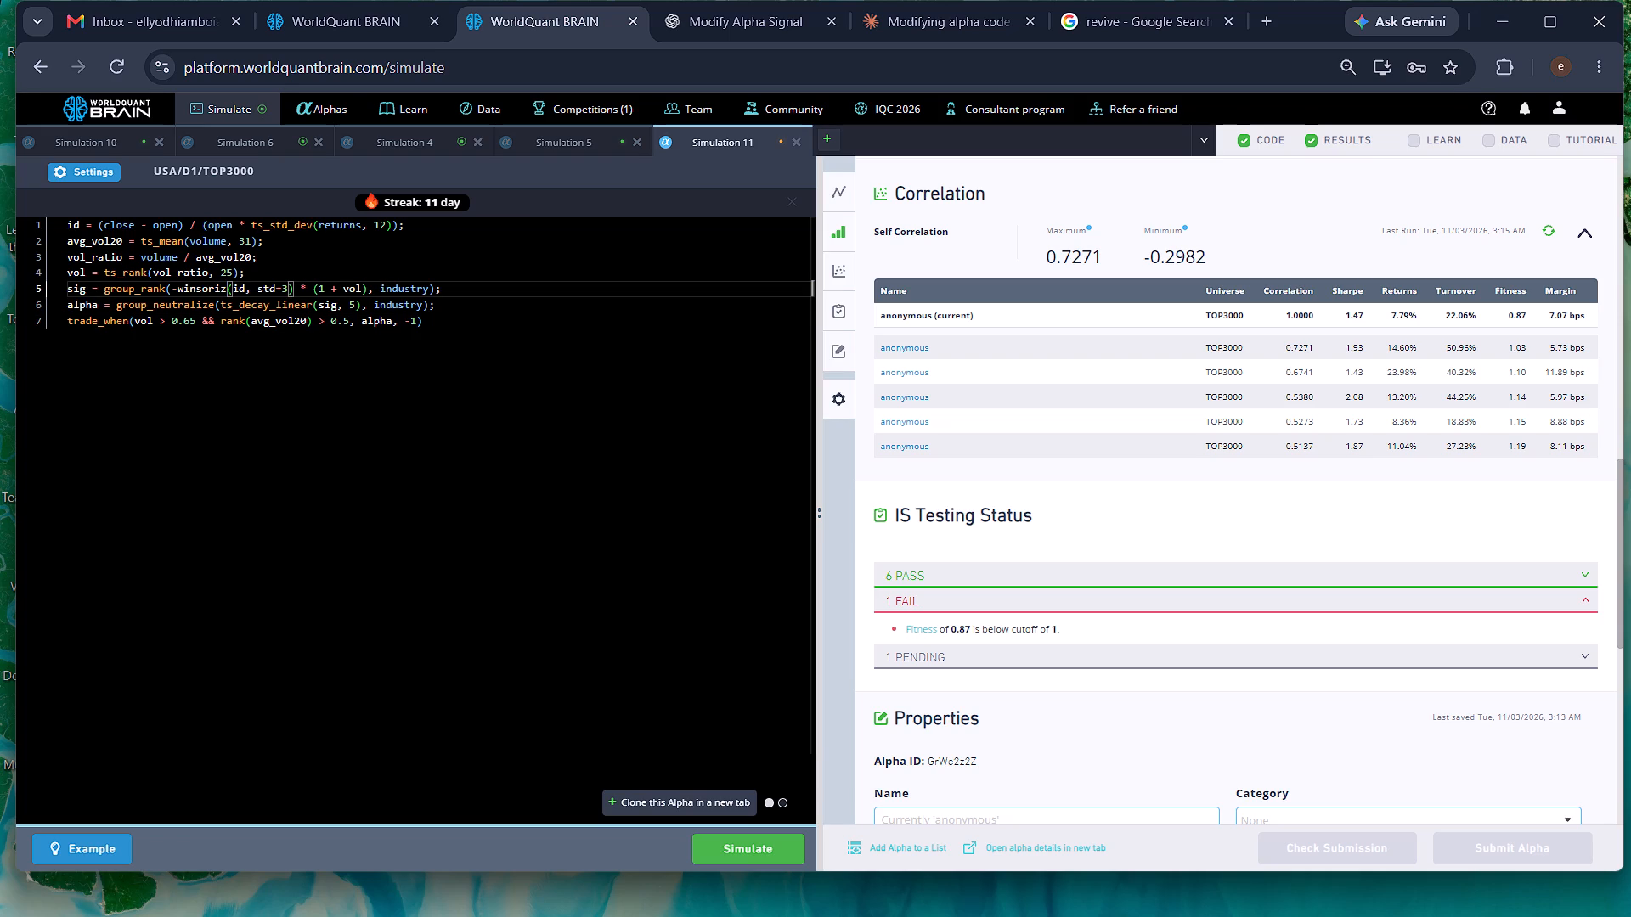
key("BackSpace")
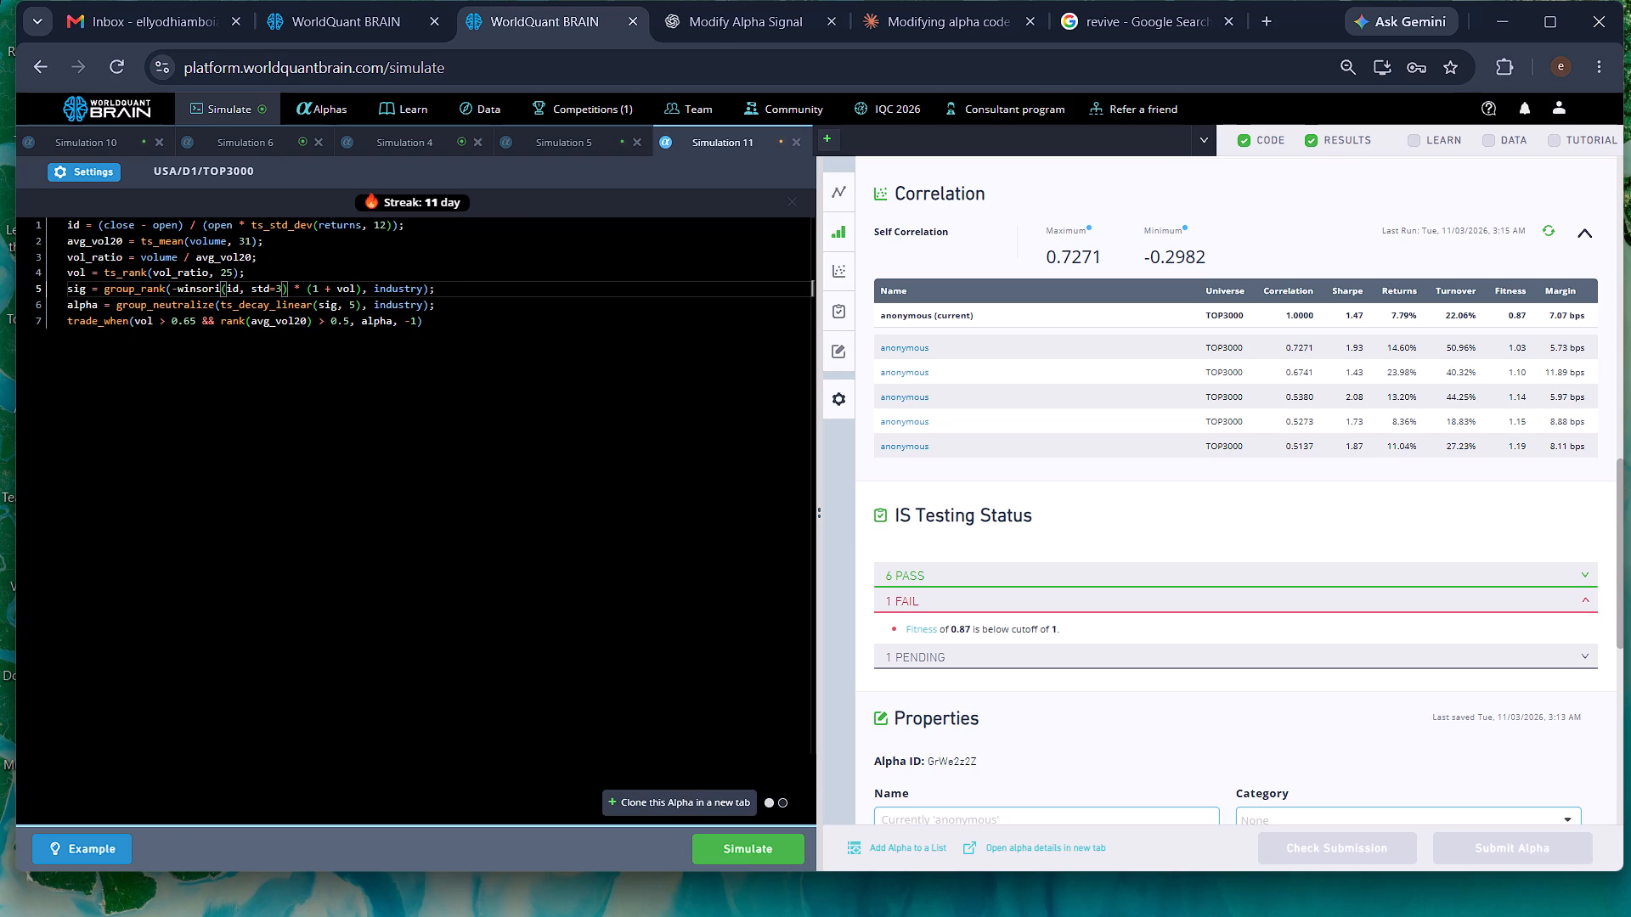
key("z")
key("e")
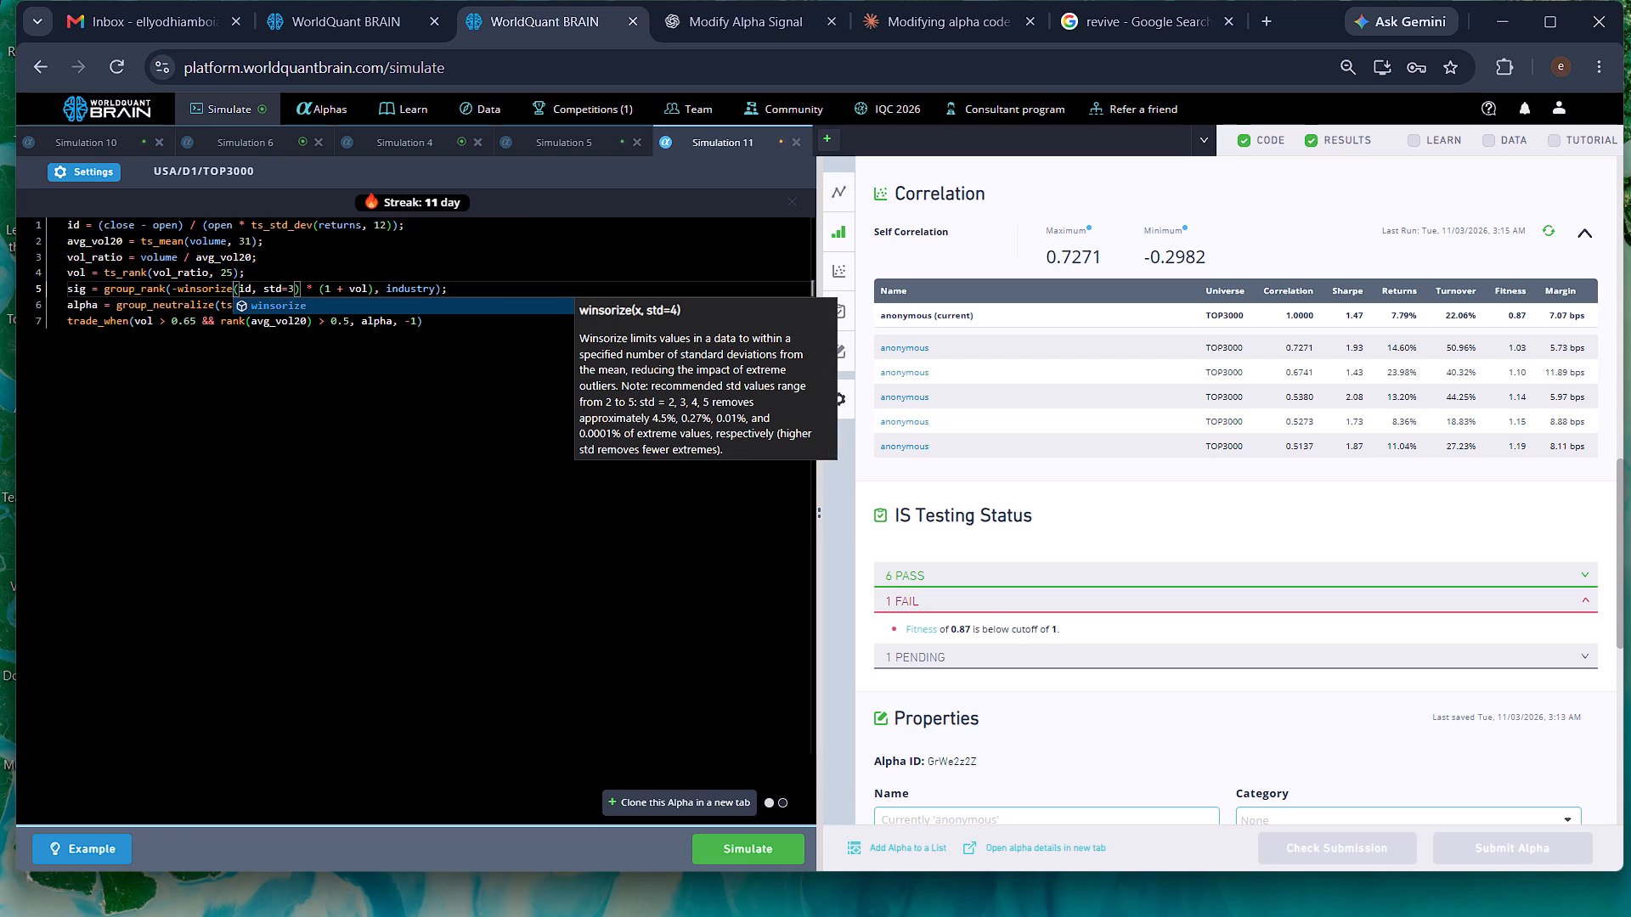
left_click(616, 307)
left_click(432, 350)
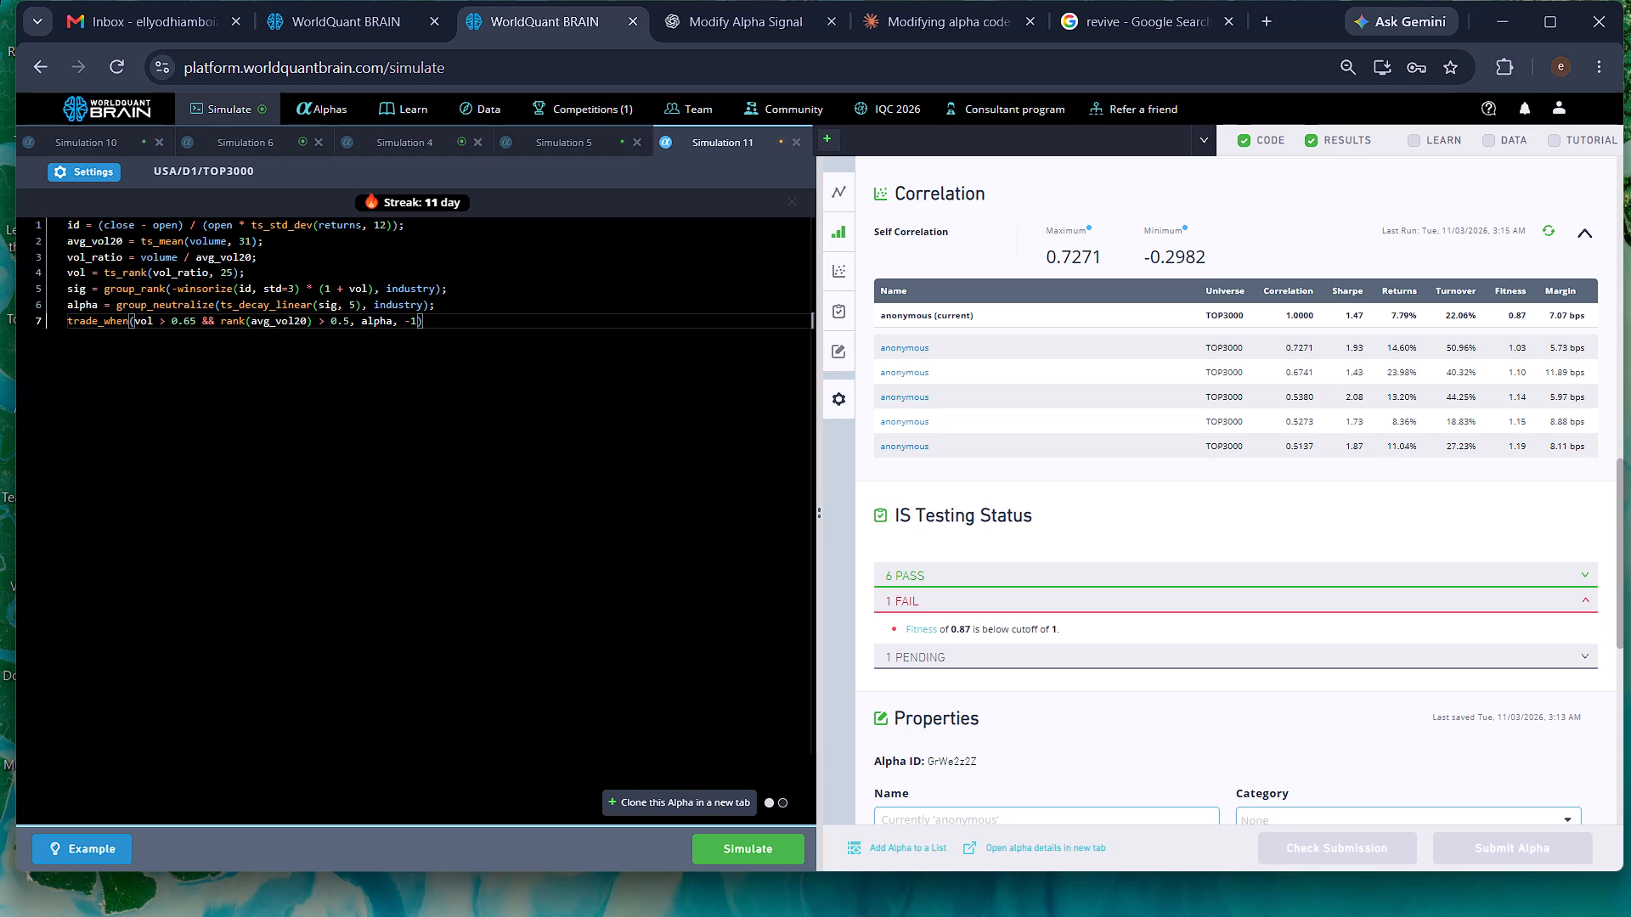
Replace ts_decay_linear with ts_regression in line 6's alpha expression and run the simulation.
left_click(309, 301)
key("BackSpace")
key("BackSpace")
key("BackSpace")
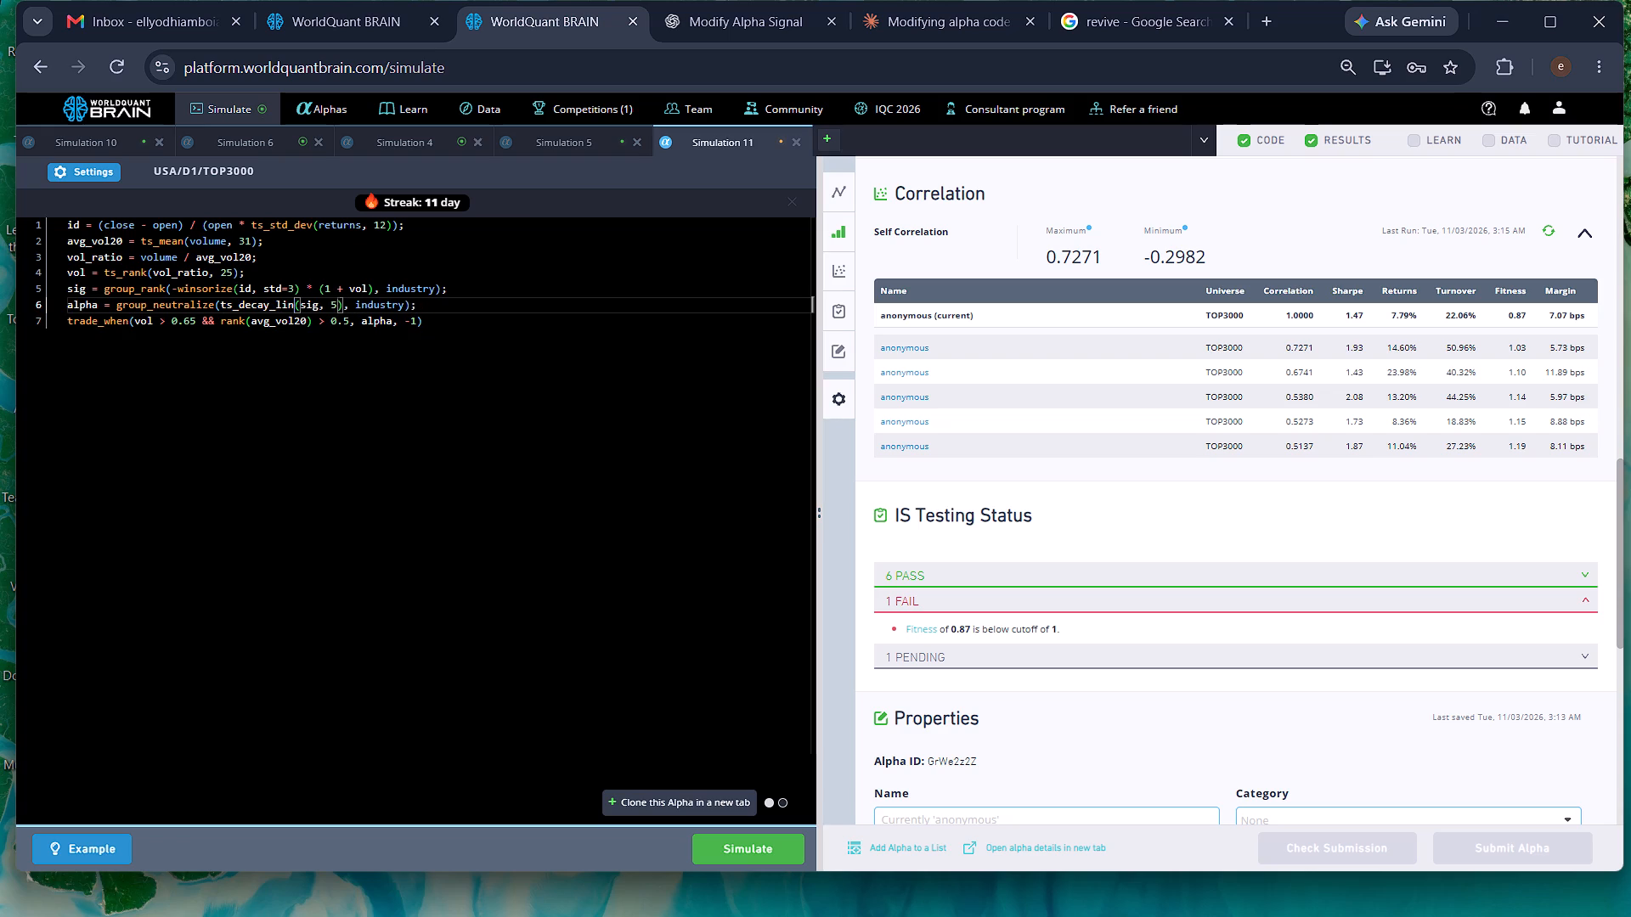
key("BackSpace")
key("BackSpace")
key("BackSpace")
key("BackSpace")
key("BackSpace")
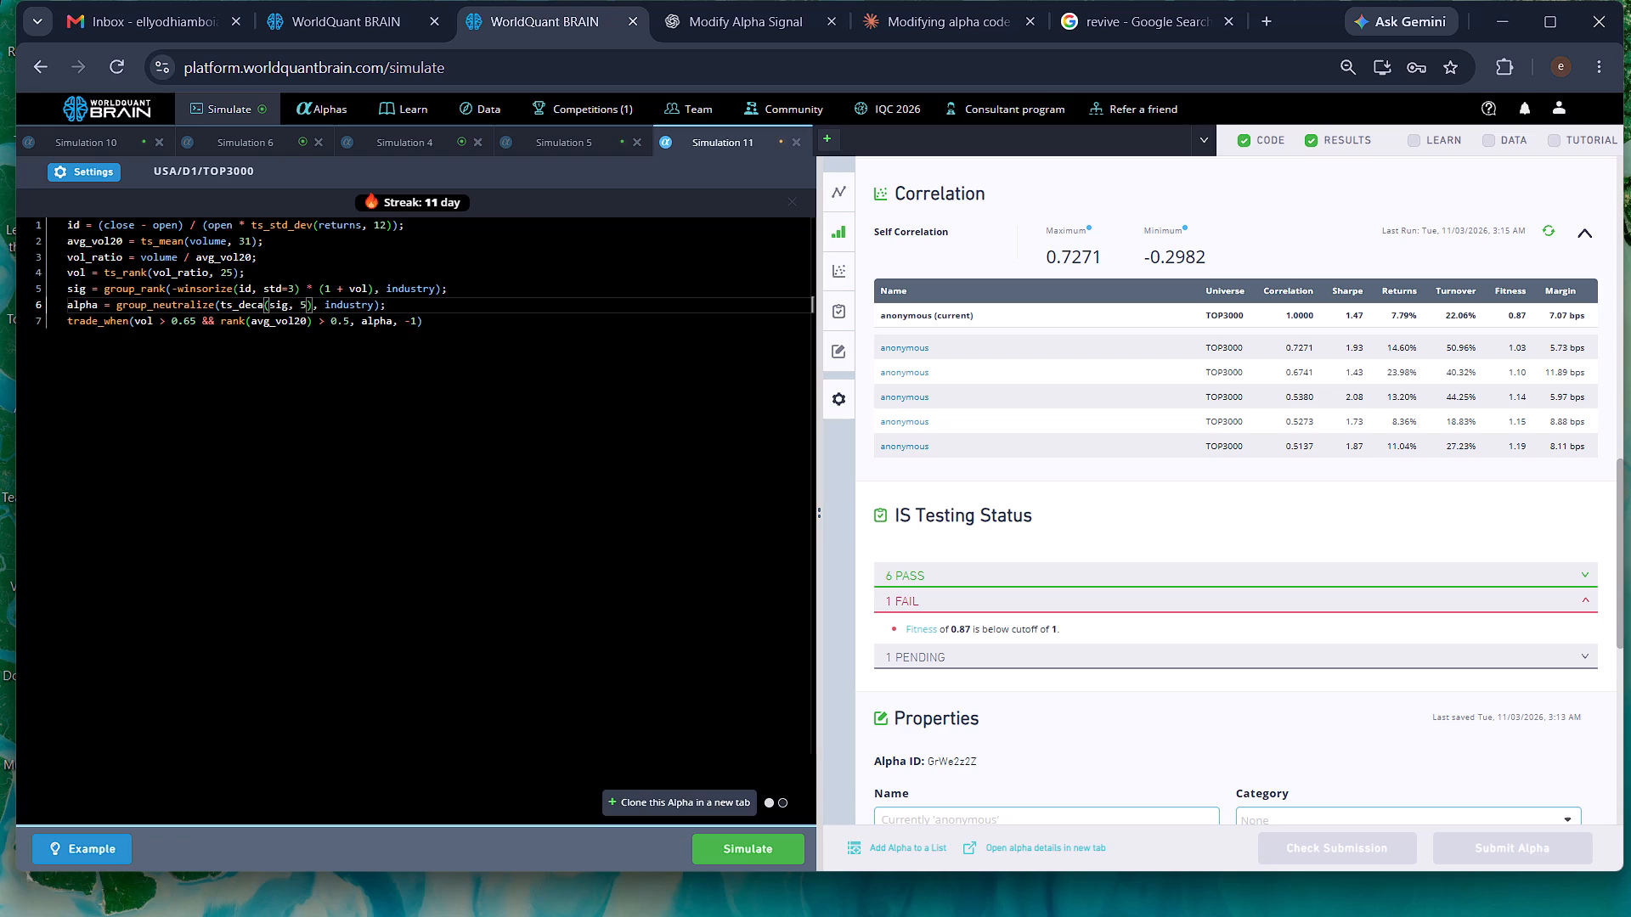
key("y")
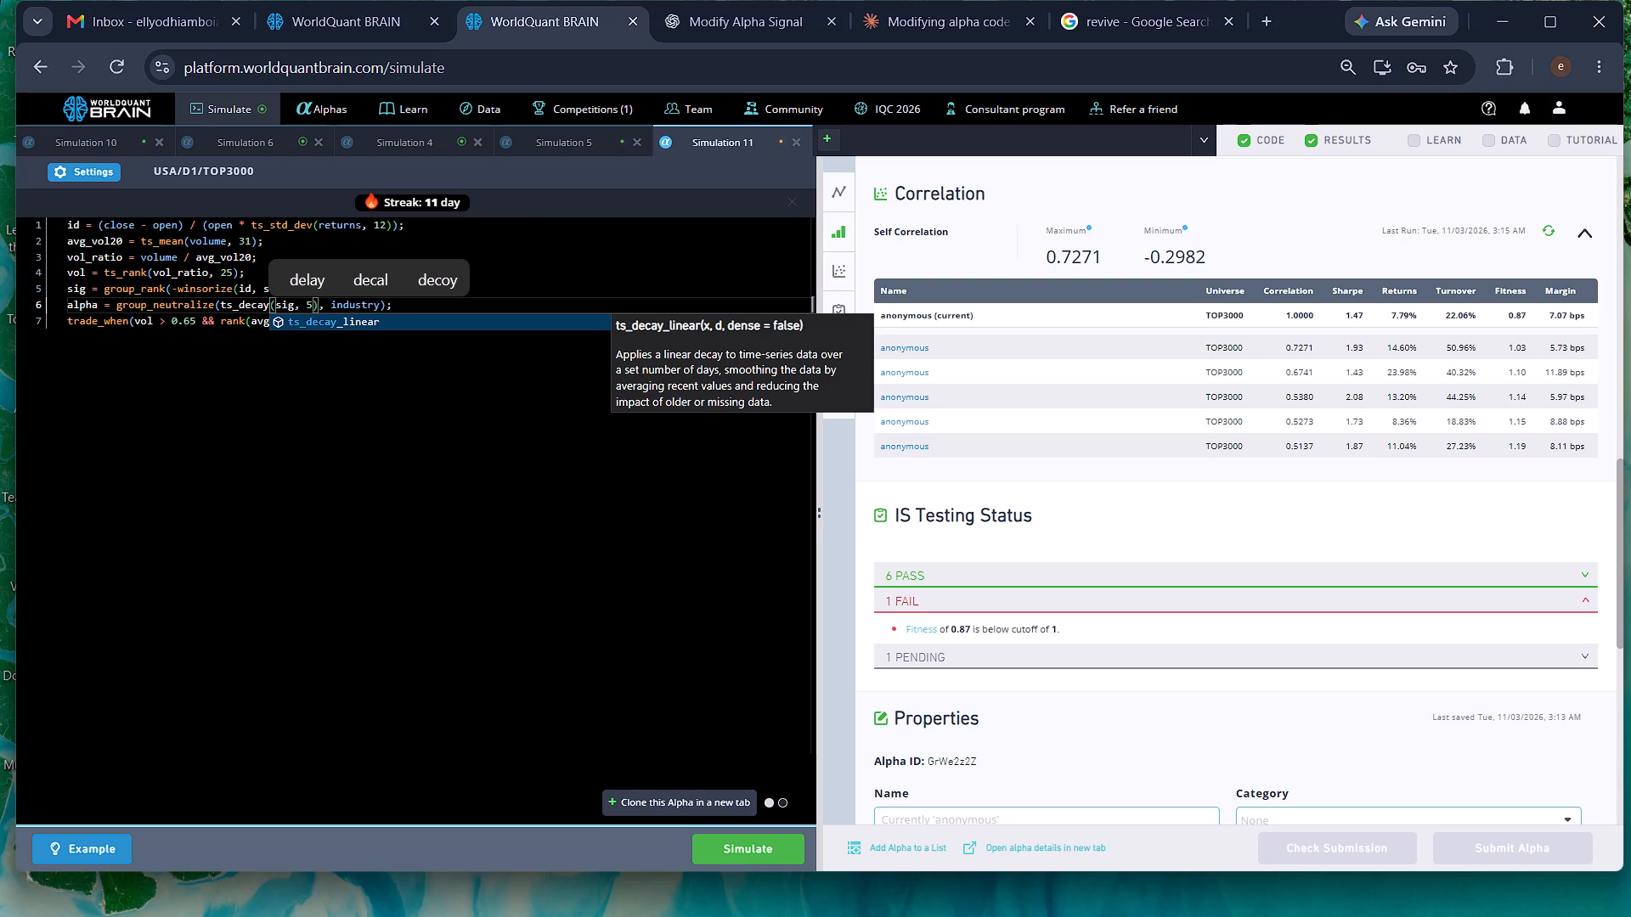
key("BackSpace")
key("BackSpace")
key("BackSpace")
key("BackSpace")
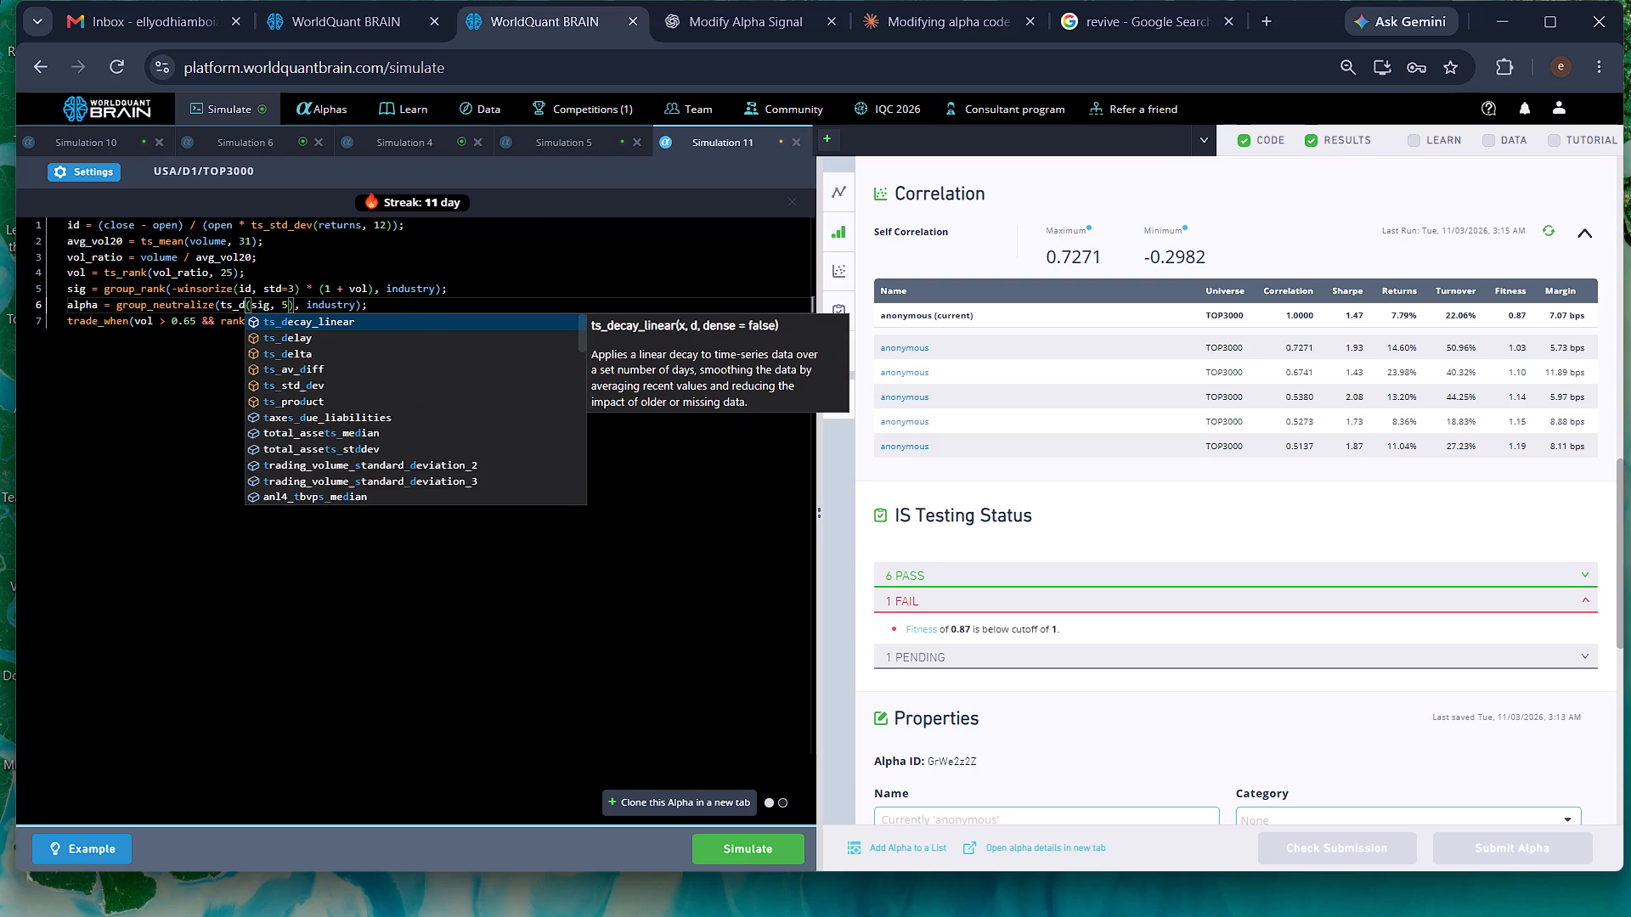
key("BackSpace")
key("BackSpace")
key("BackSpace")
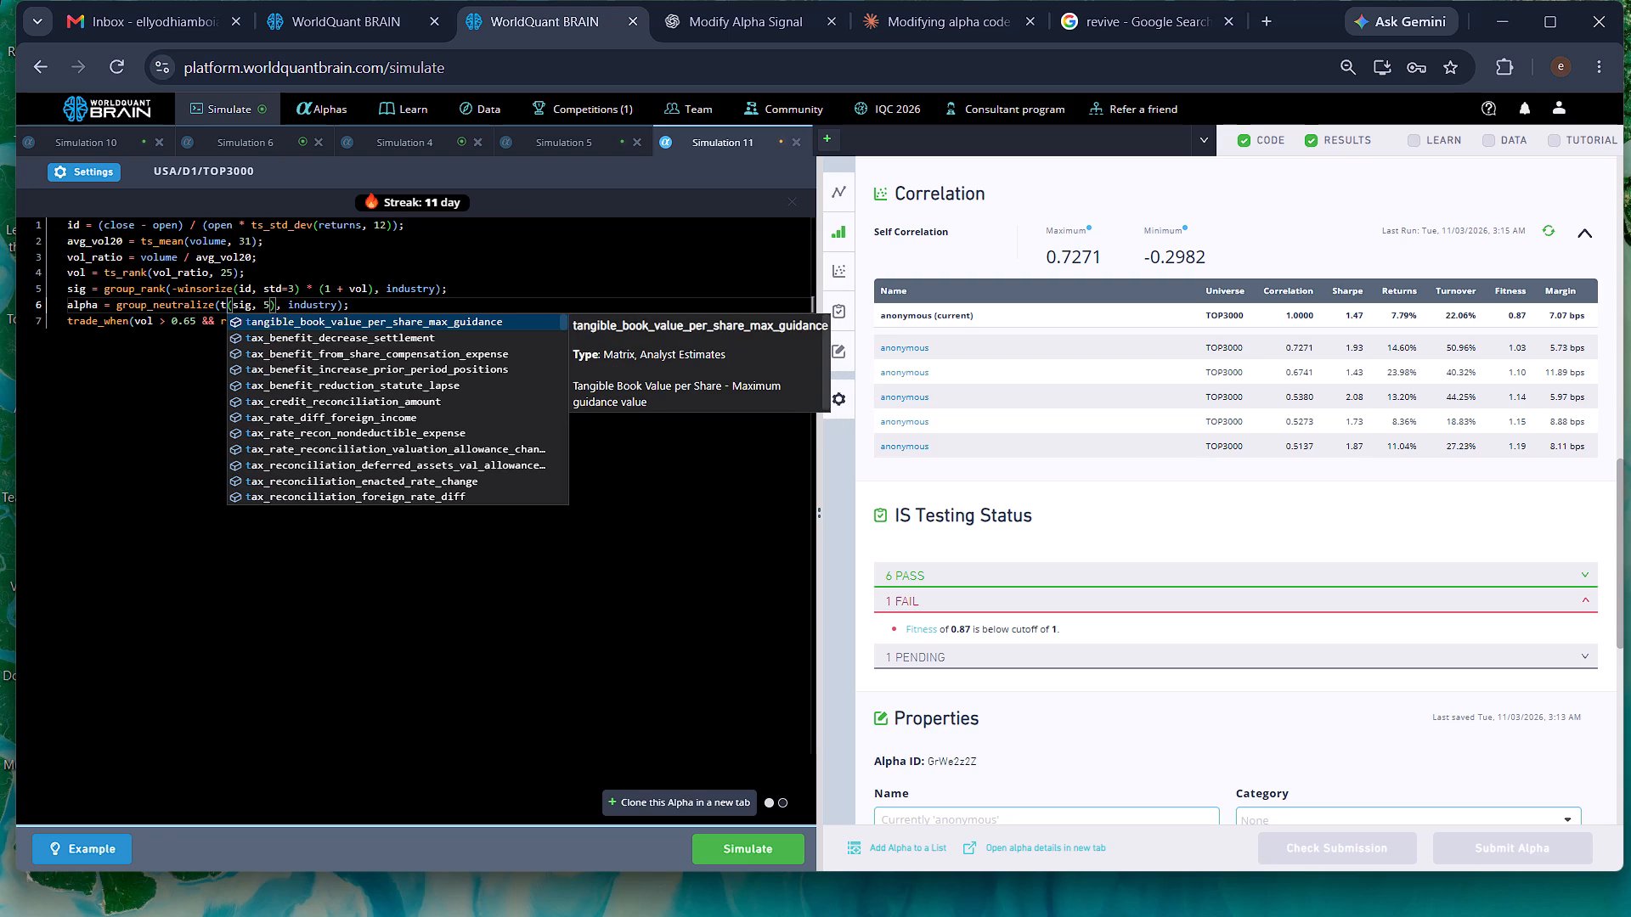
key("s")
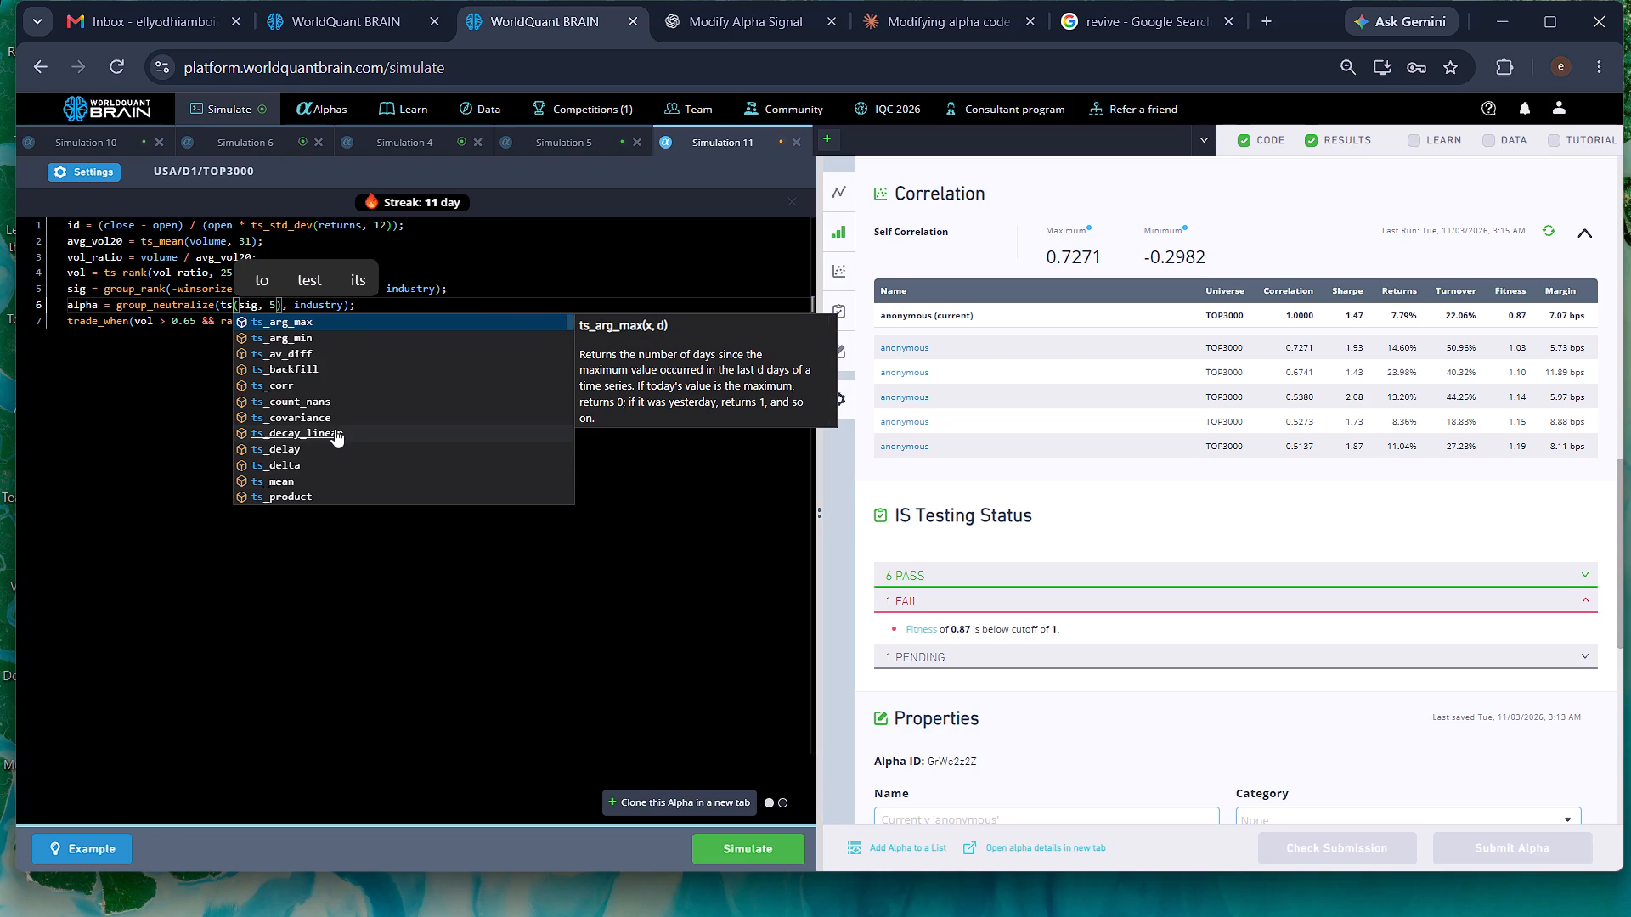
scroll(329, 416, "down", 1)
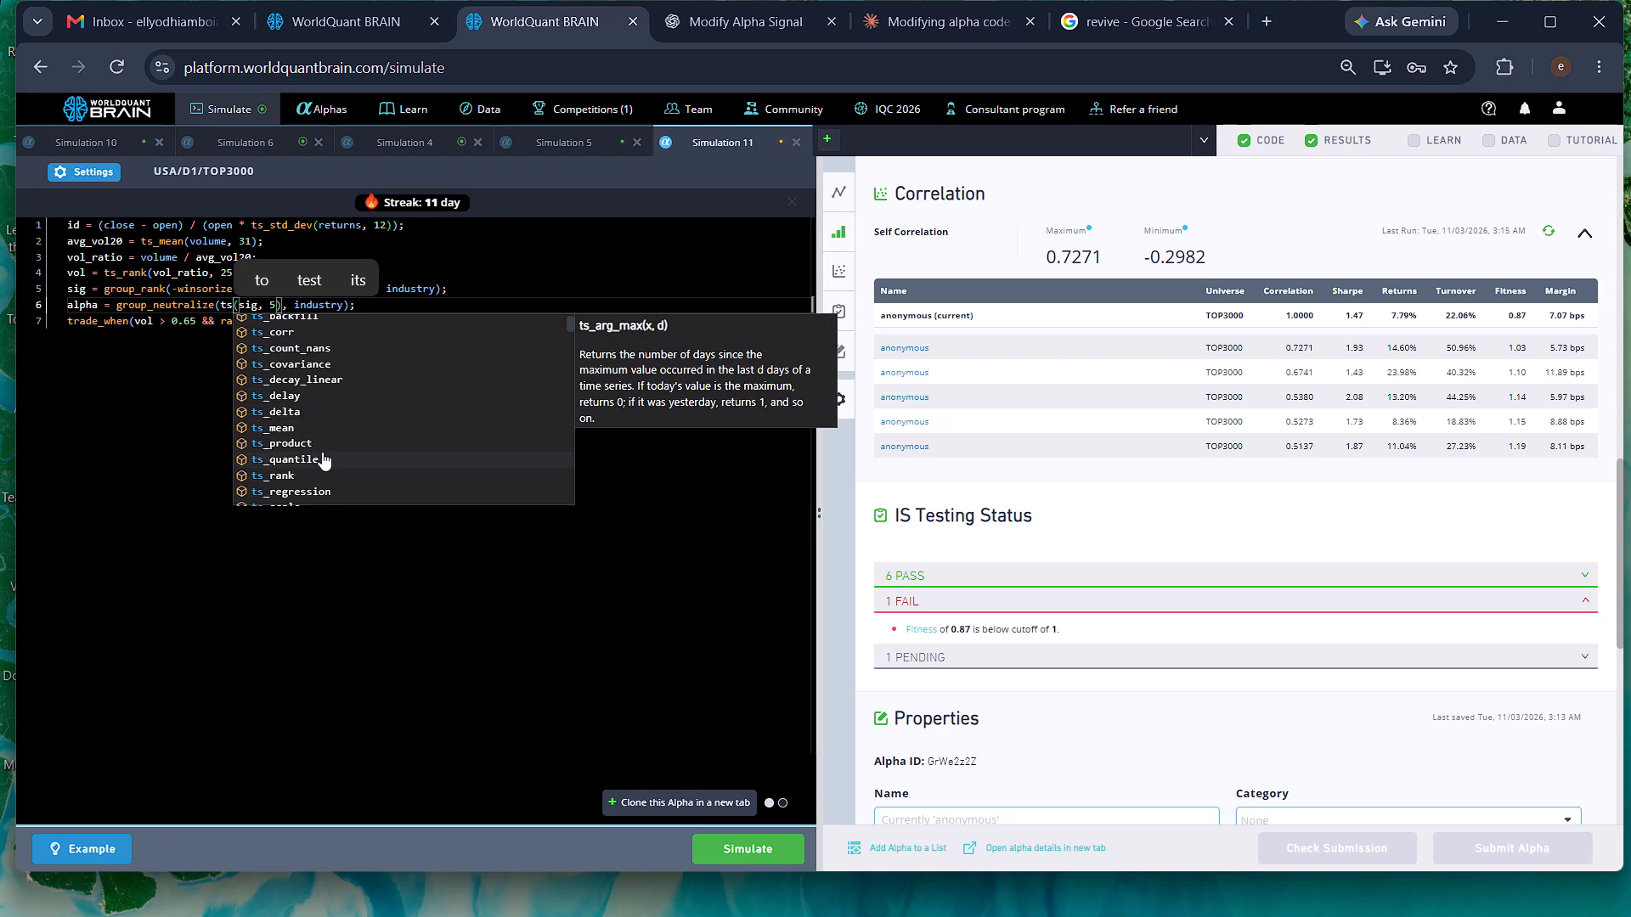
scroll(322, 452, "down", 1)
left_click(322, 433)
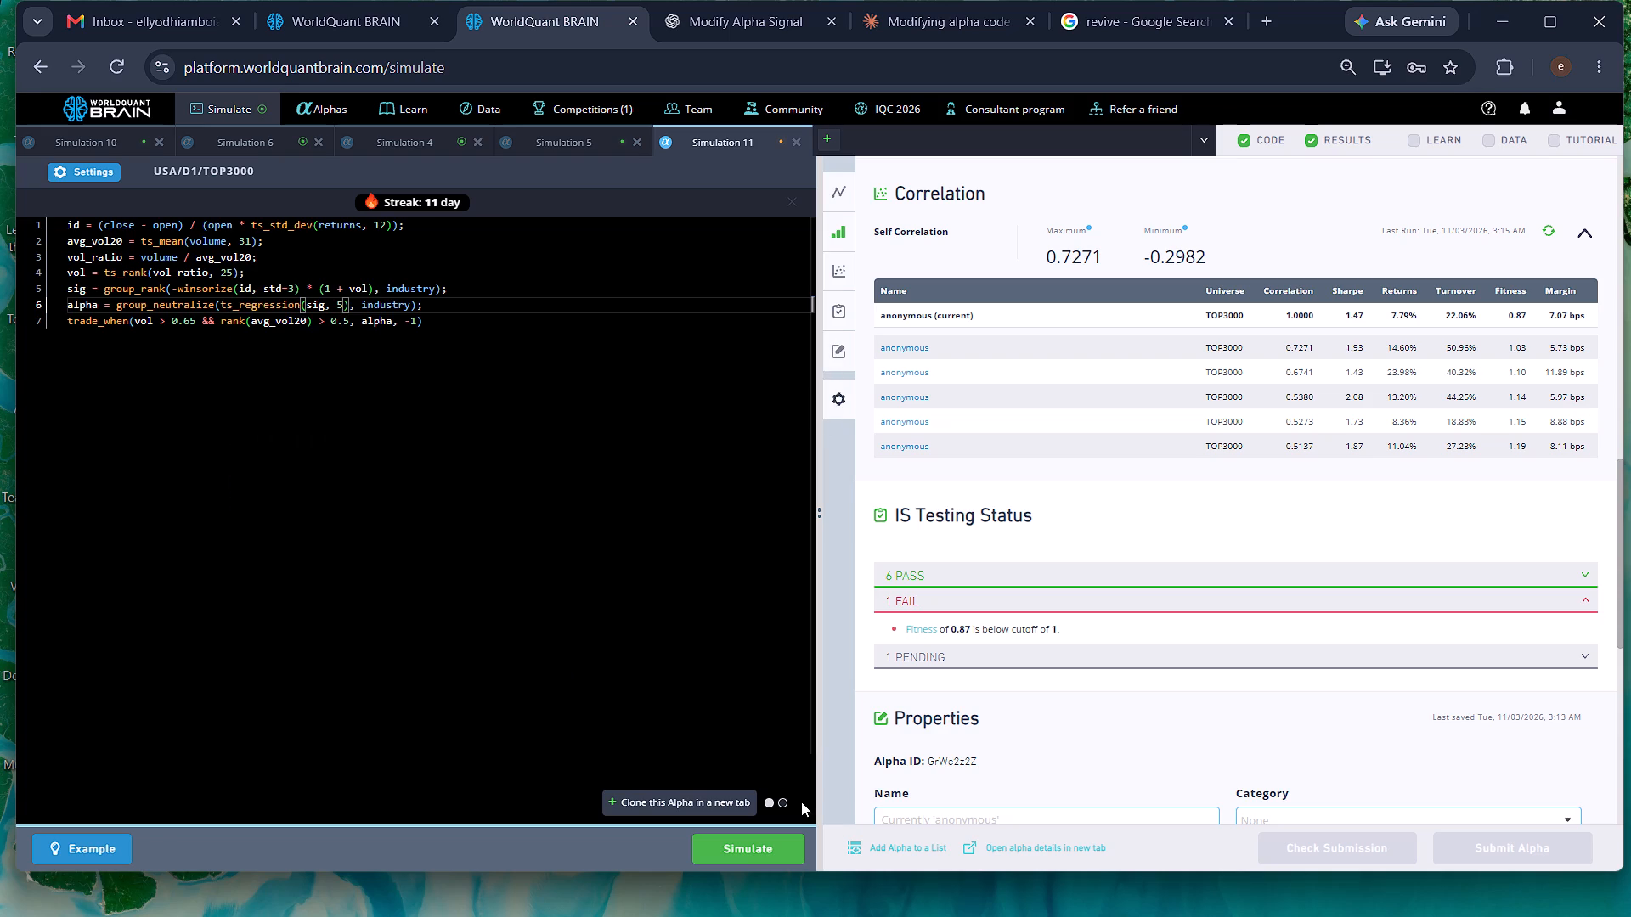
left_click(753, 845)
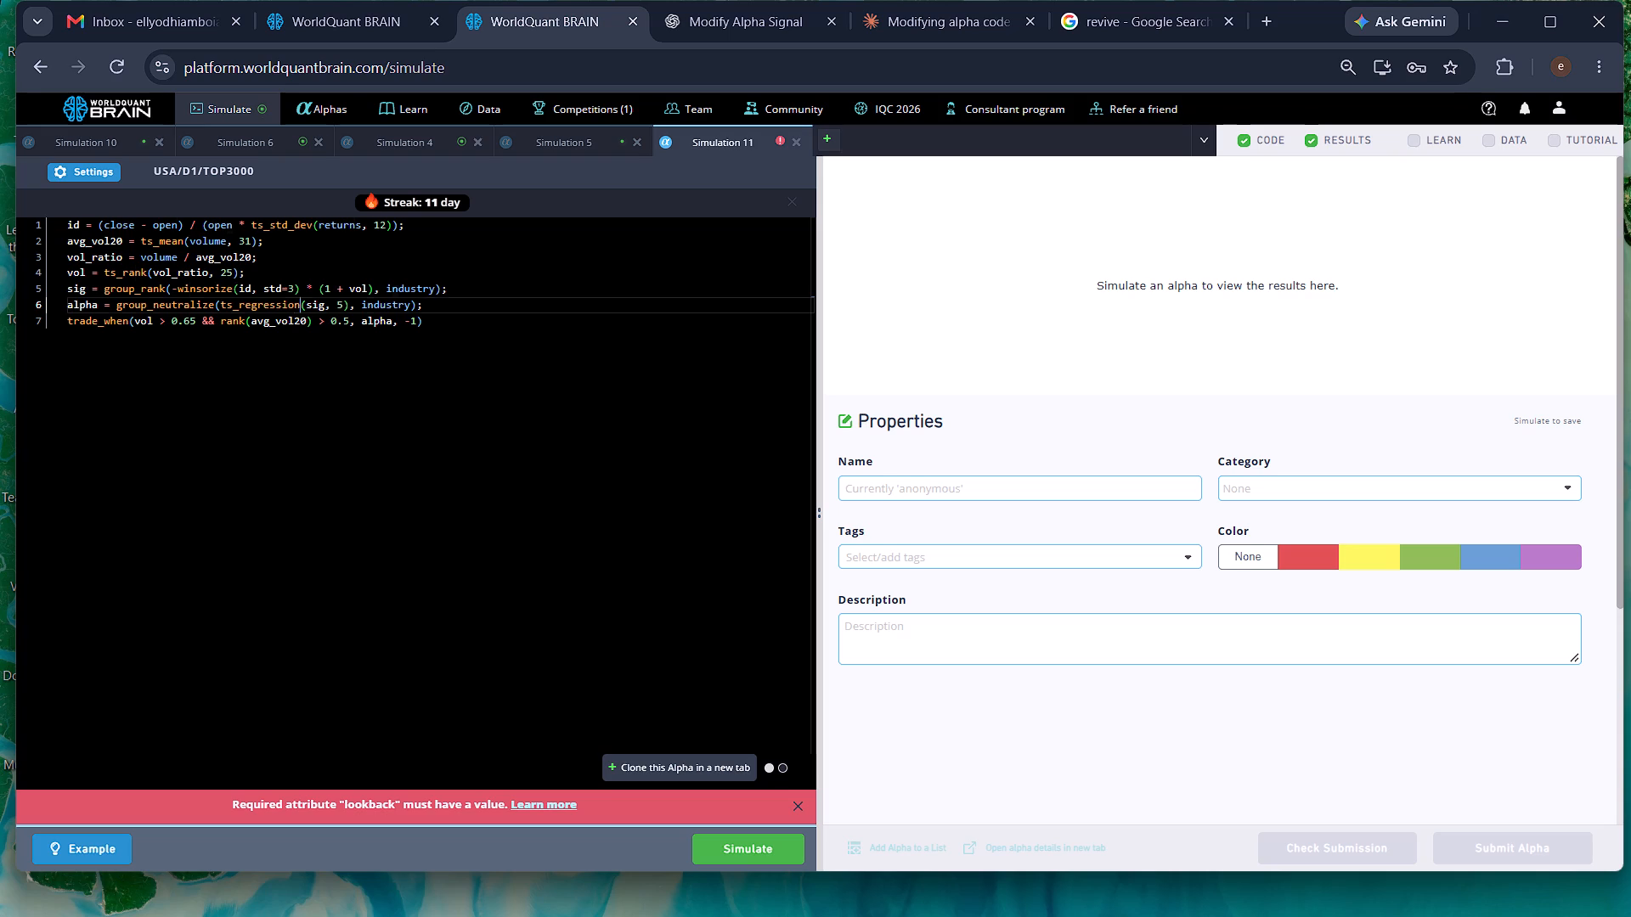
Replace ts_regression with ts_covariance in line 6's alpha expression and rerun the simulation.
left_click(298, 304)
key("BackSpace")
key("BackSpace")
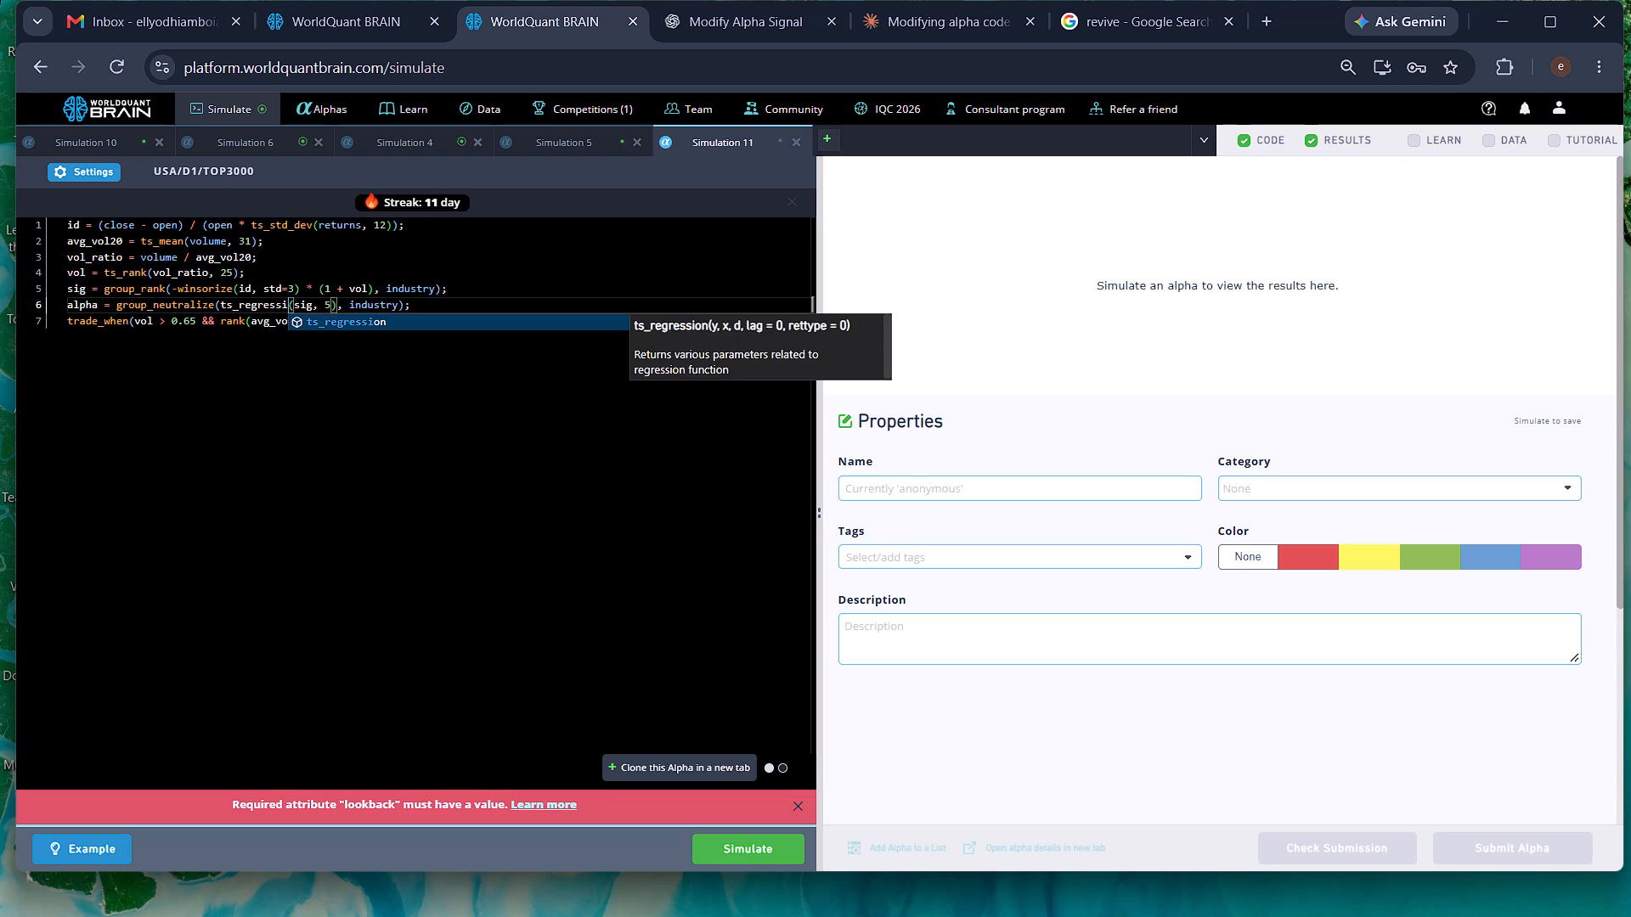
key("BackSpace")
key("BackSpace")
key("BackSpace")
key("BackSpace")
key("BackSpace")
key("BackSpace")
key("BackSpace")
key("BackSpace")
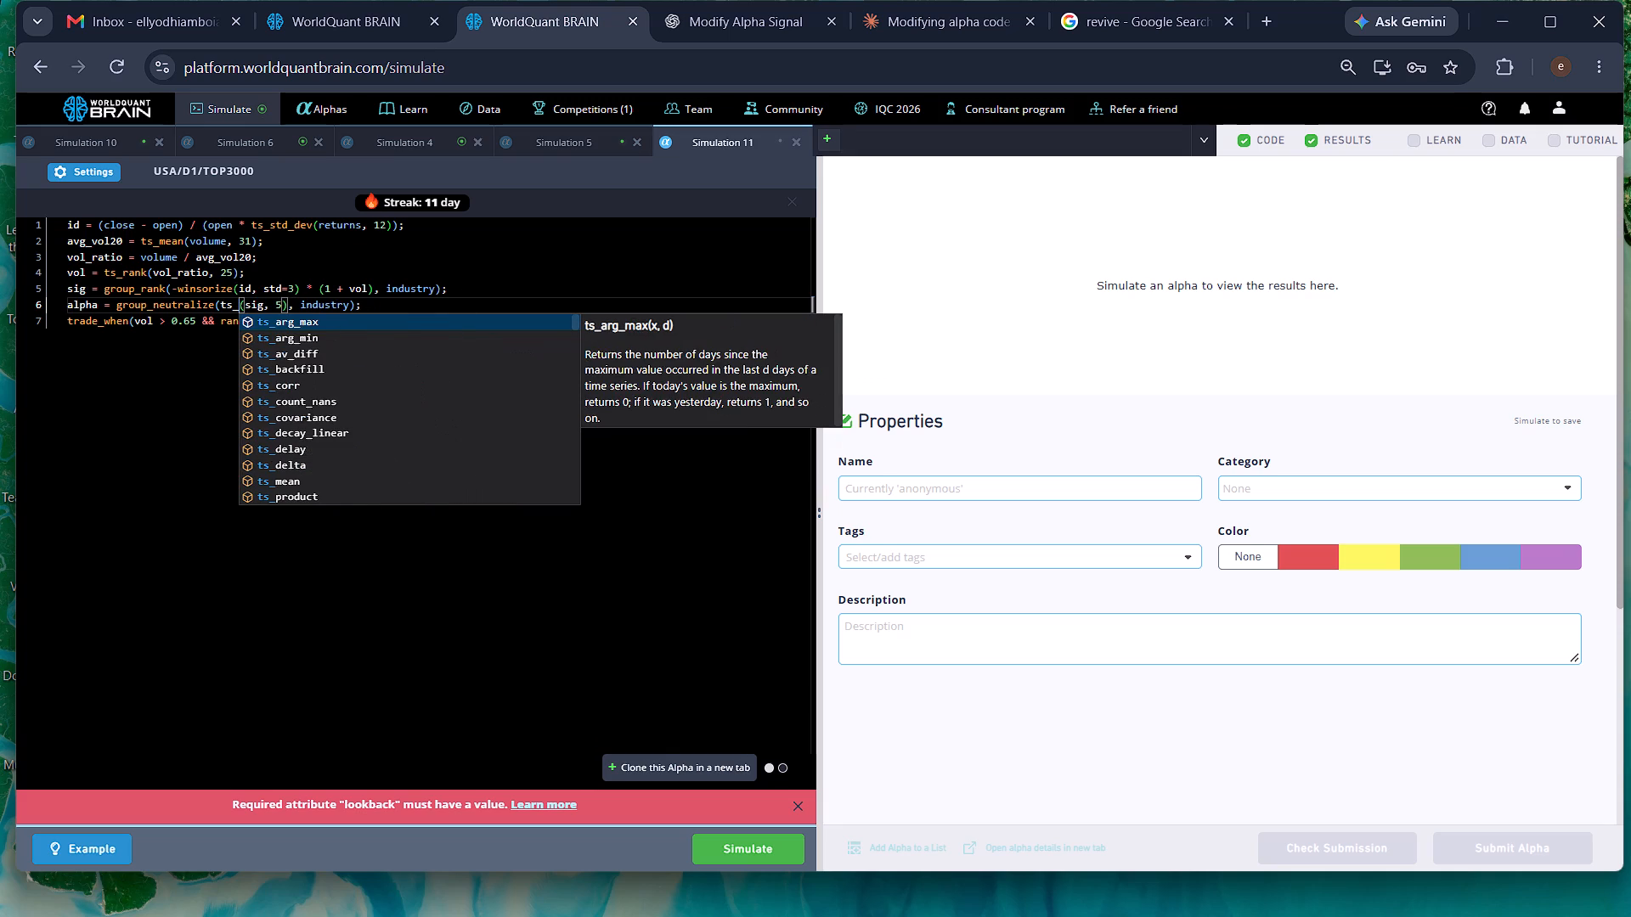
key("BackSpace")
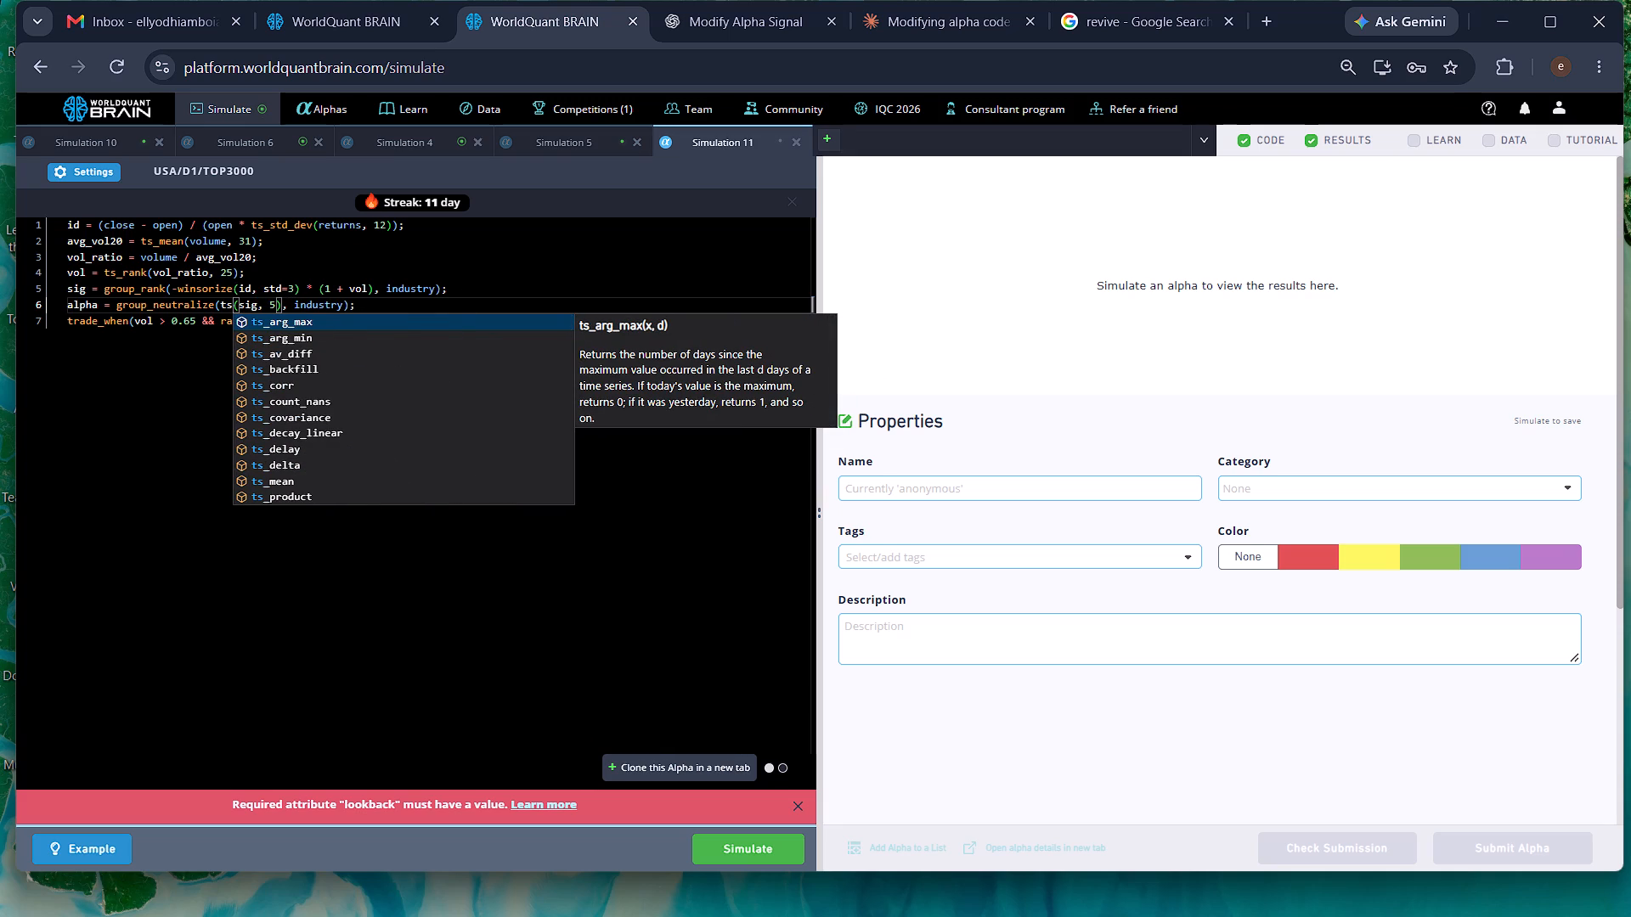
key("shift+underscore")
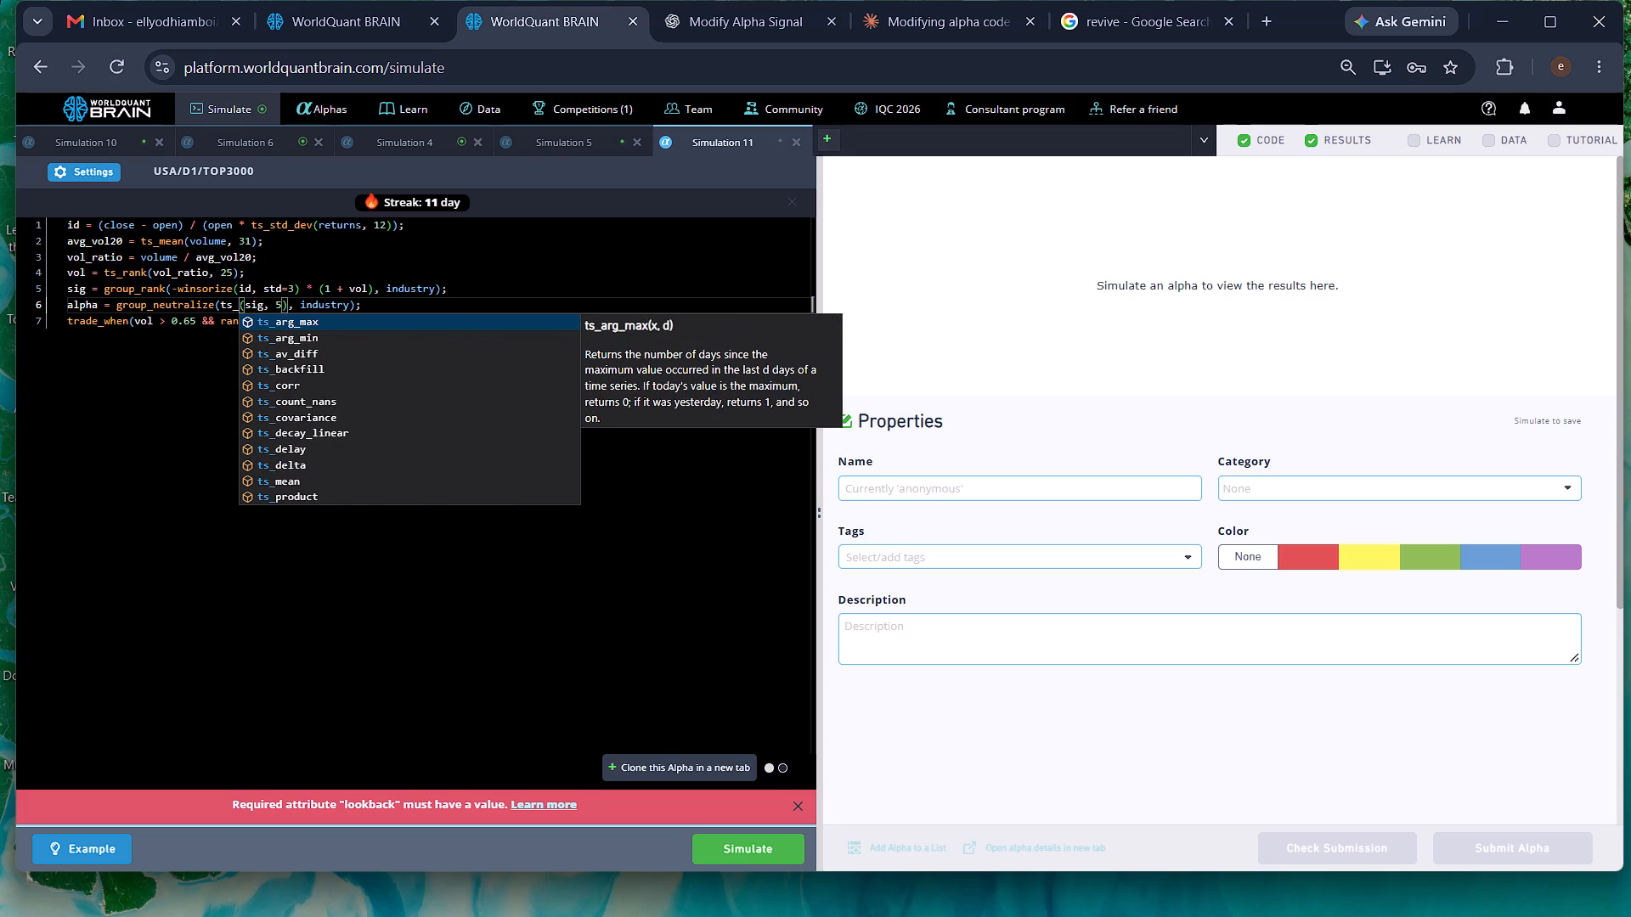
left_click(315, 411)
left_click(736, 852)
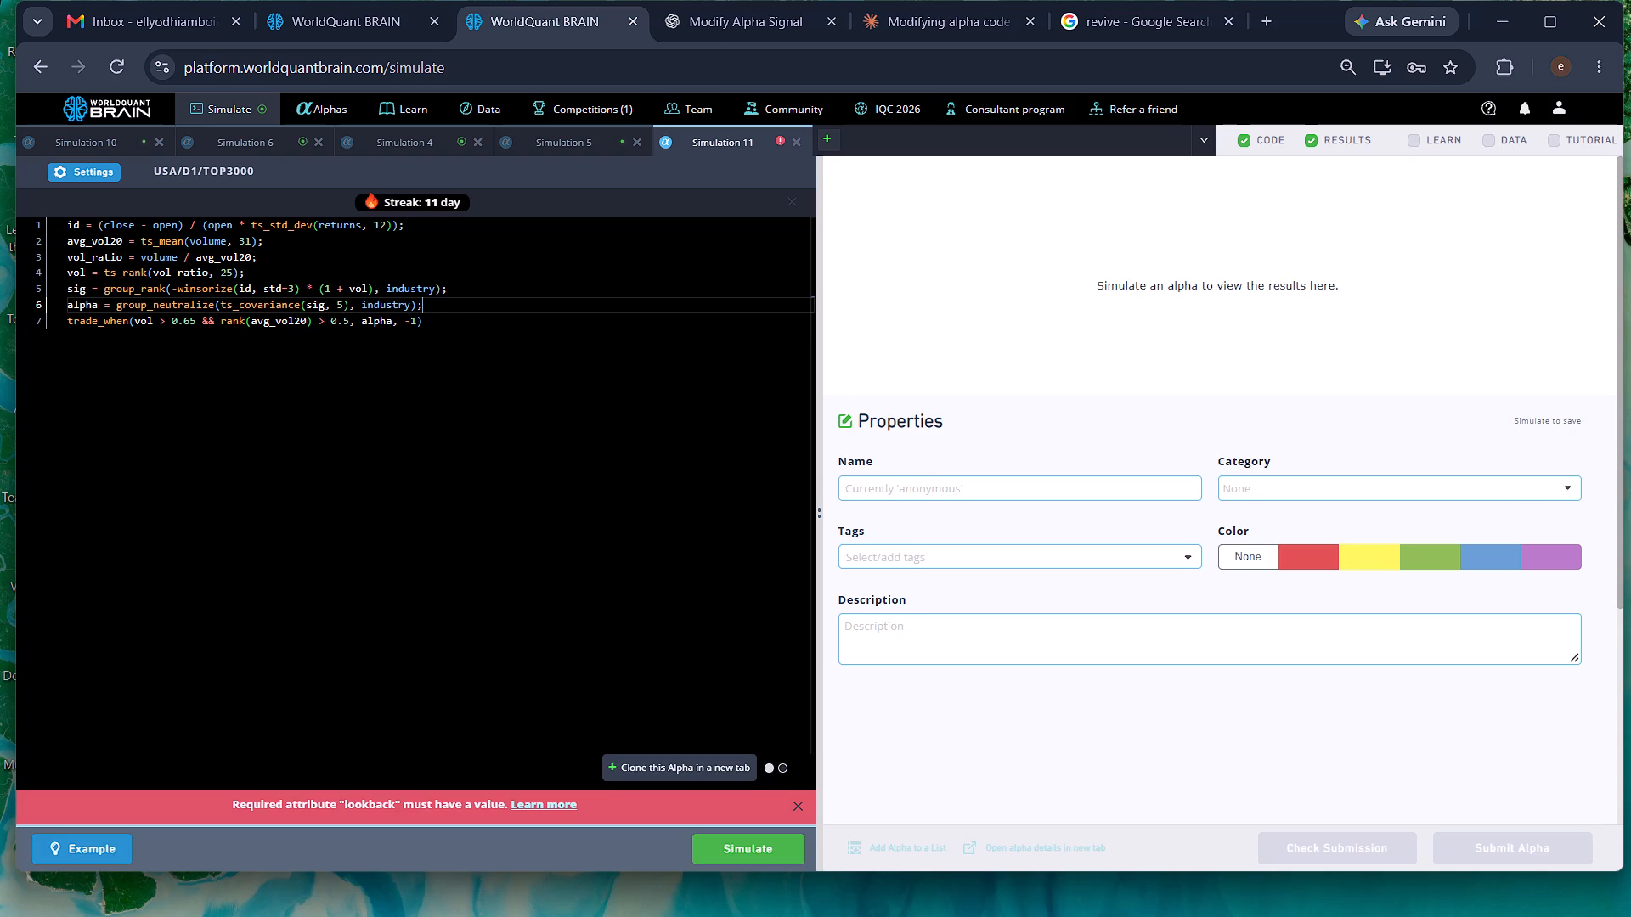
Replace ts_covariance with ts_delta in line 6's alpha expression and rerun the simulation.
left_click(296, 308)
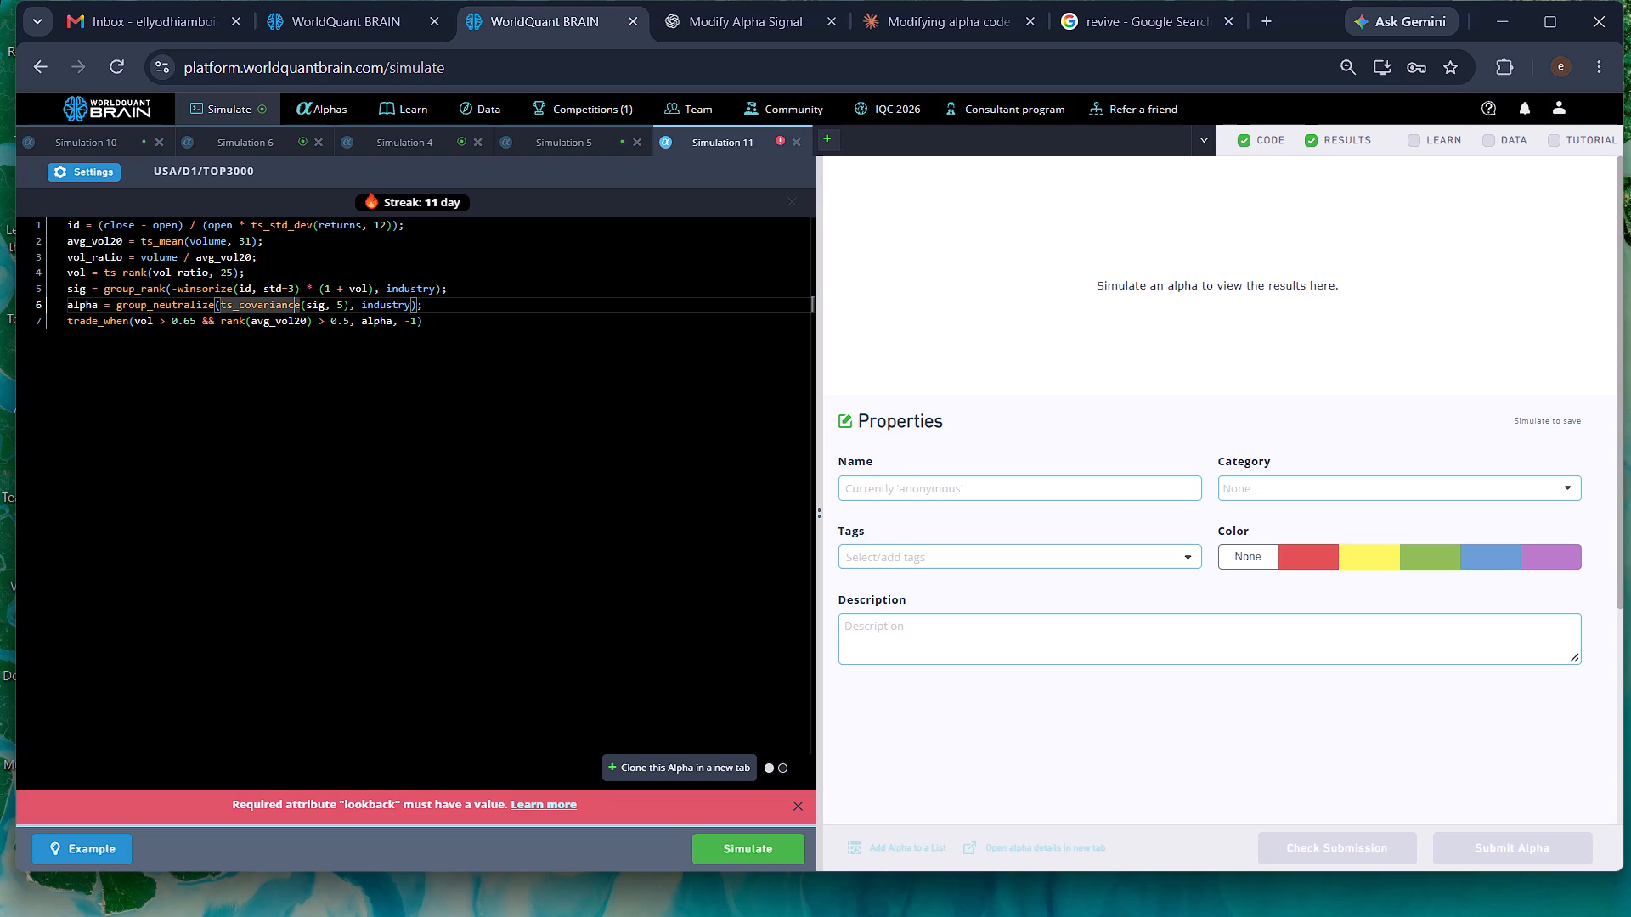
key("Right")
key("BackSpace")
key("BackSpace")
key("BackSpace")
key("BackSpace")
key("BackSpace")
key("BackSpace")
key("BackSpace")
key("BackSpace")
key("BackSpace")
key("BackSpace")
key("BackSpace")
key("BackSpace")
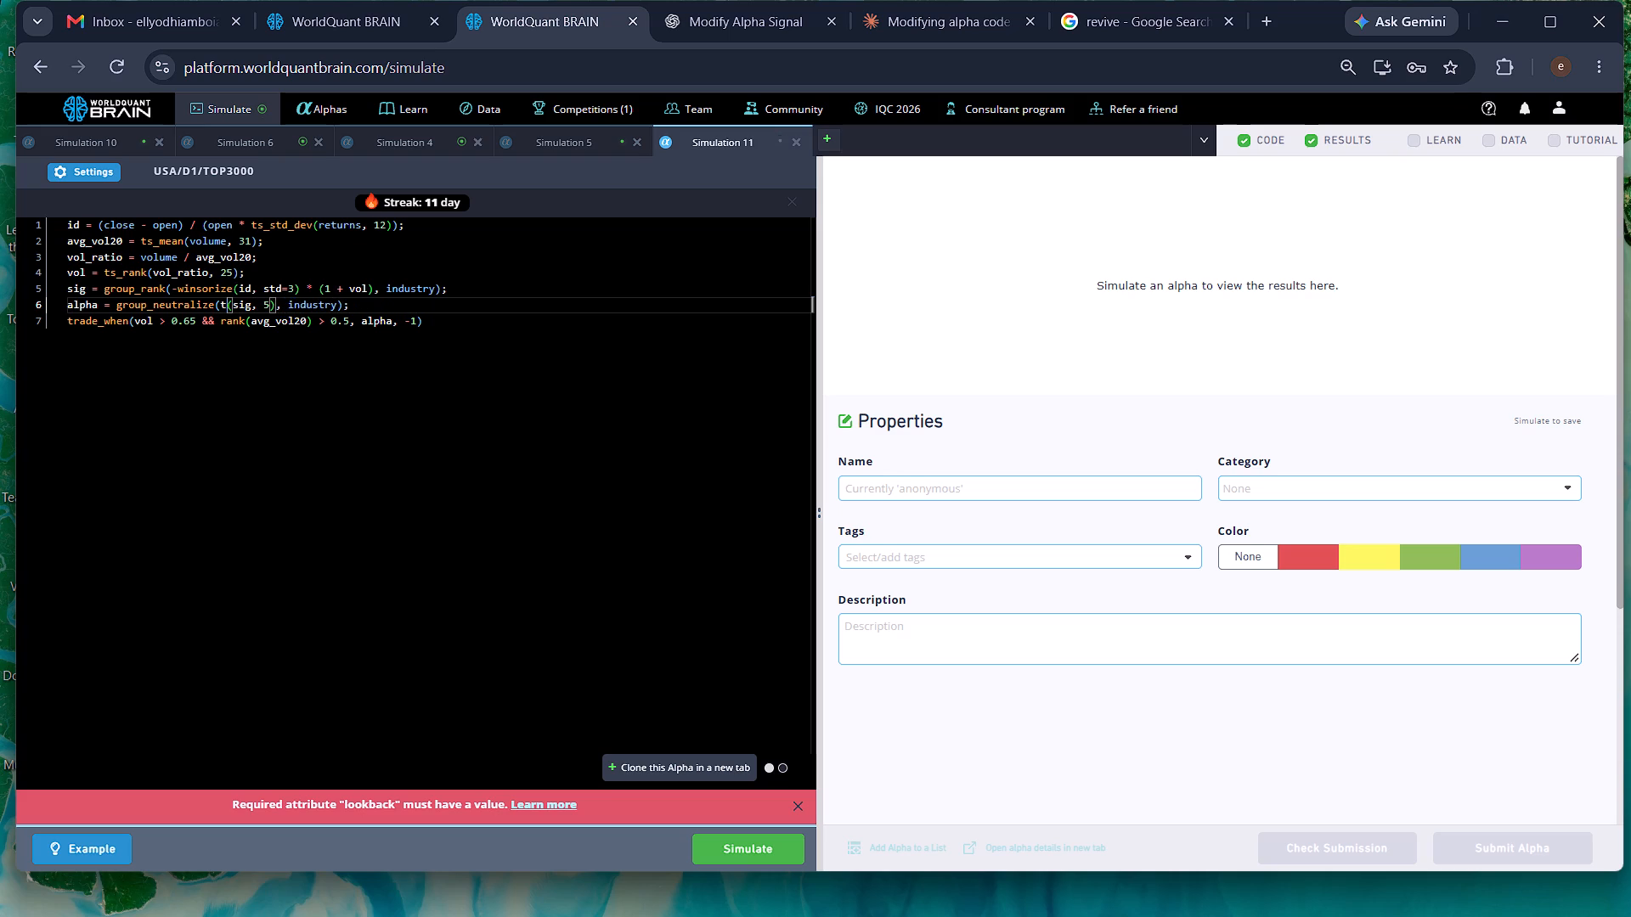
key("s")
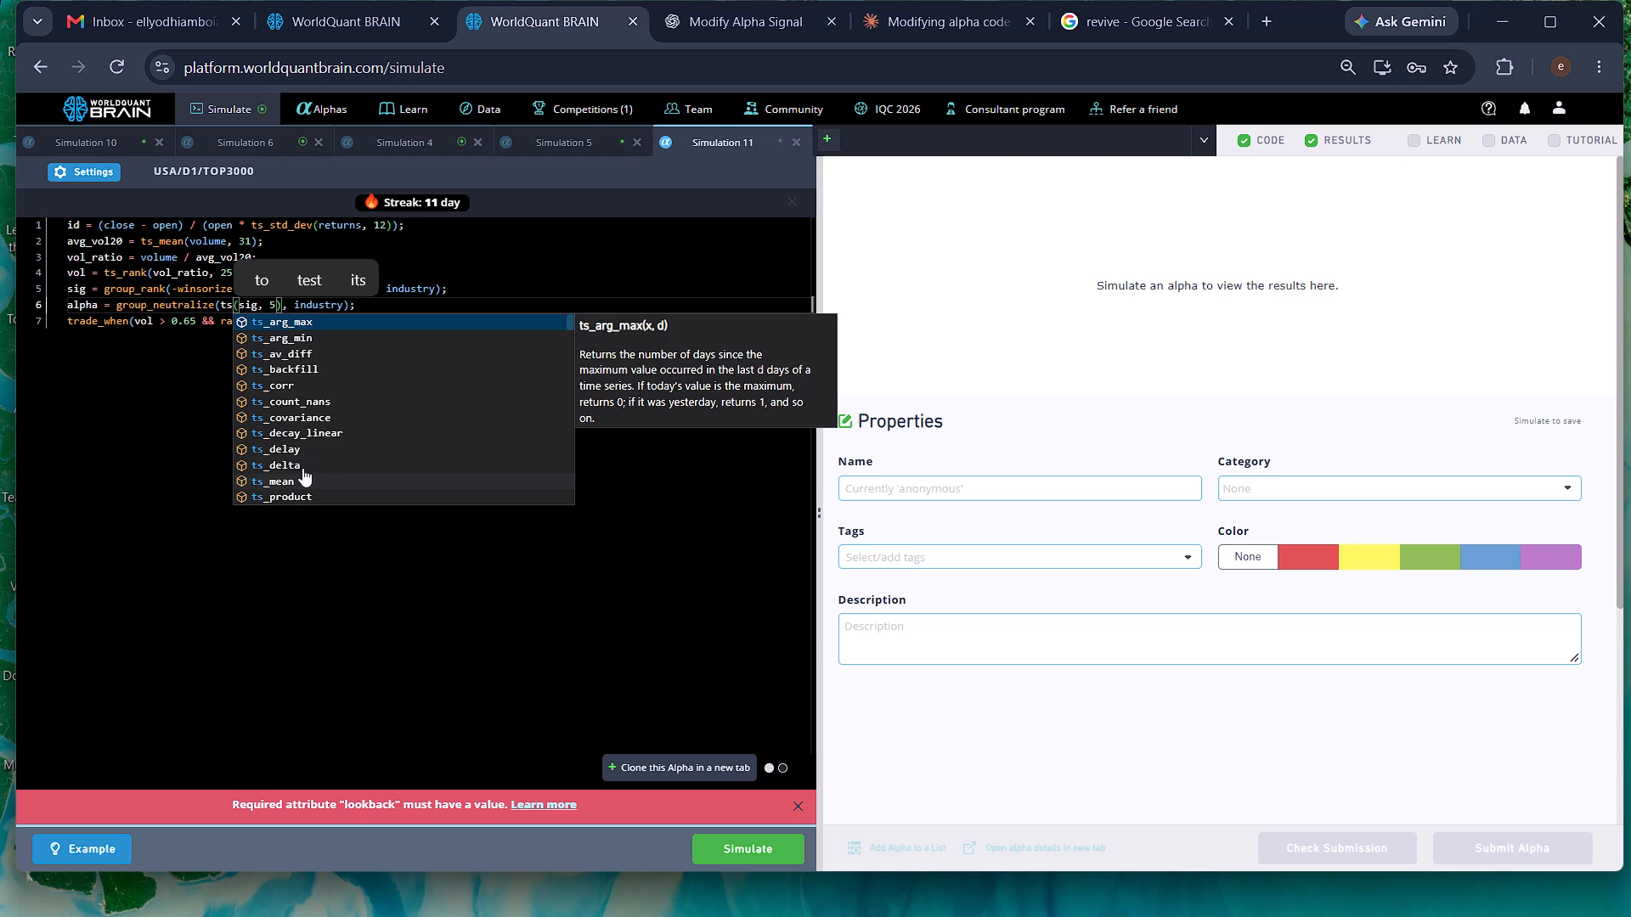
left_click(302, 468)
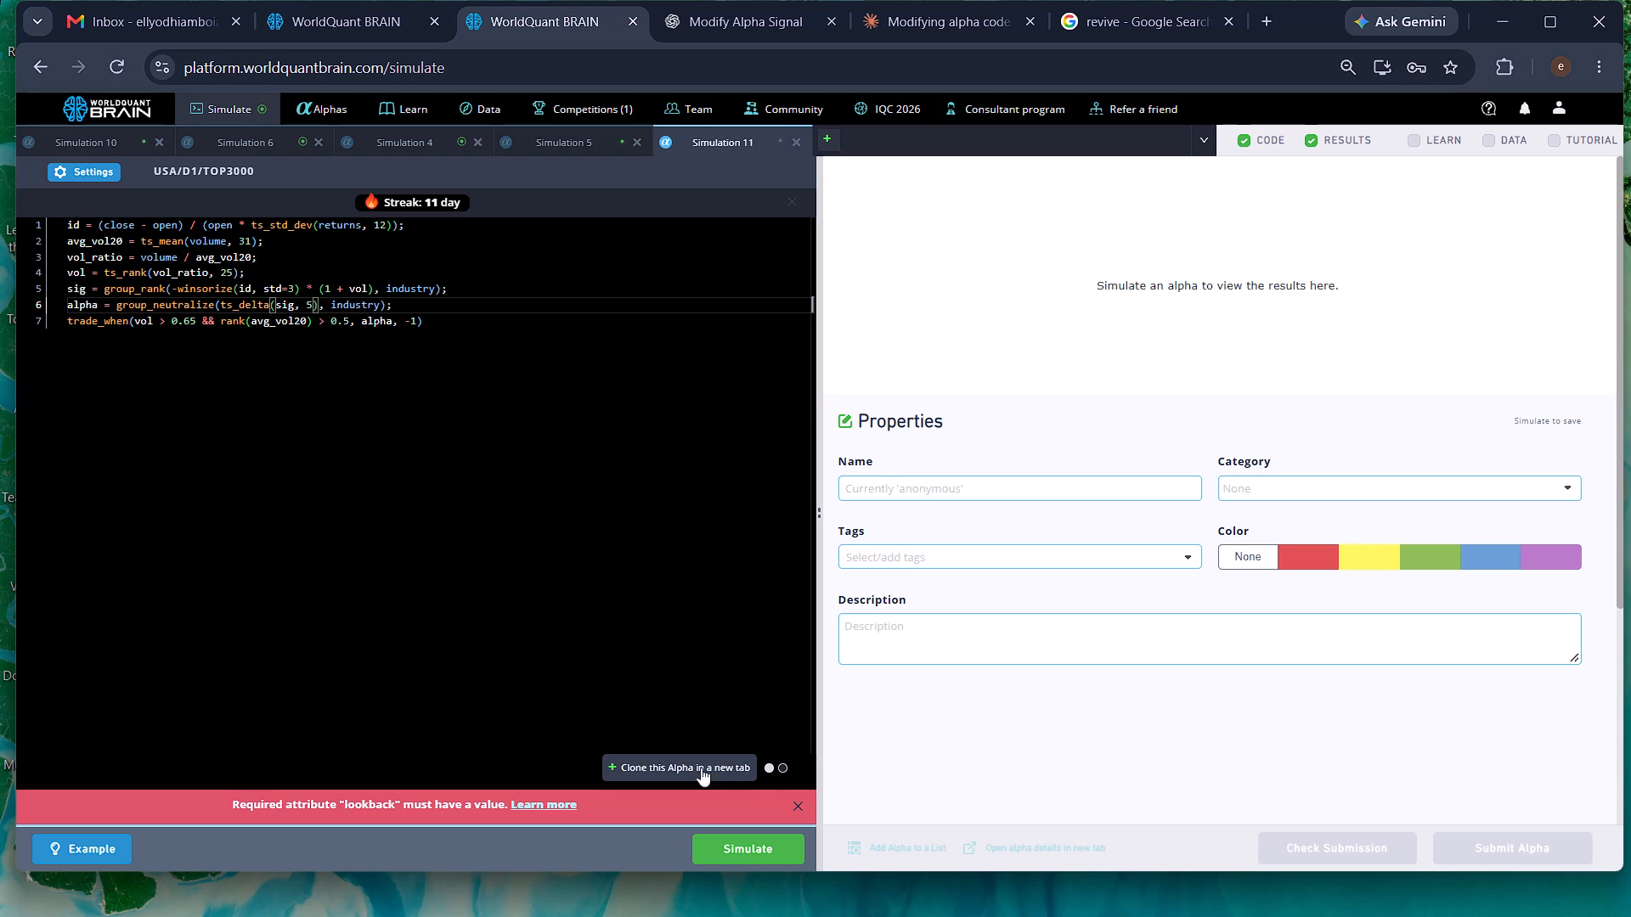
left_click(747, 849)
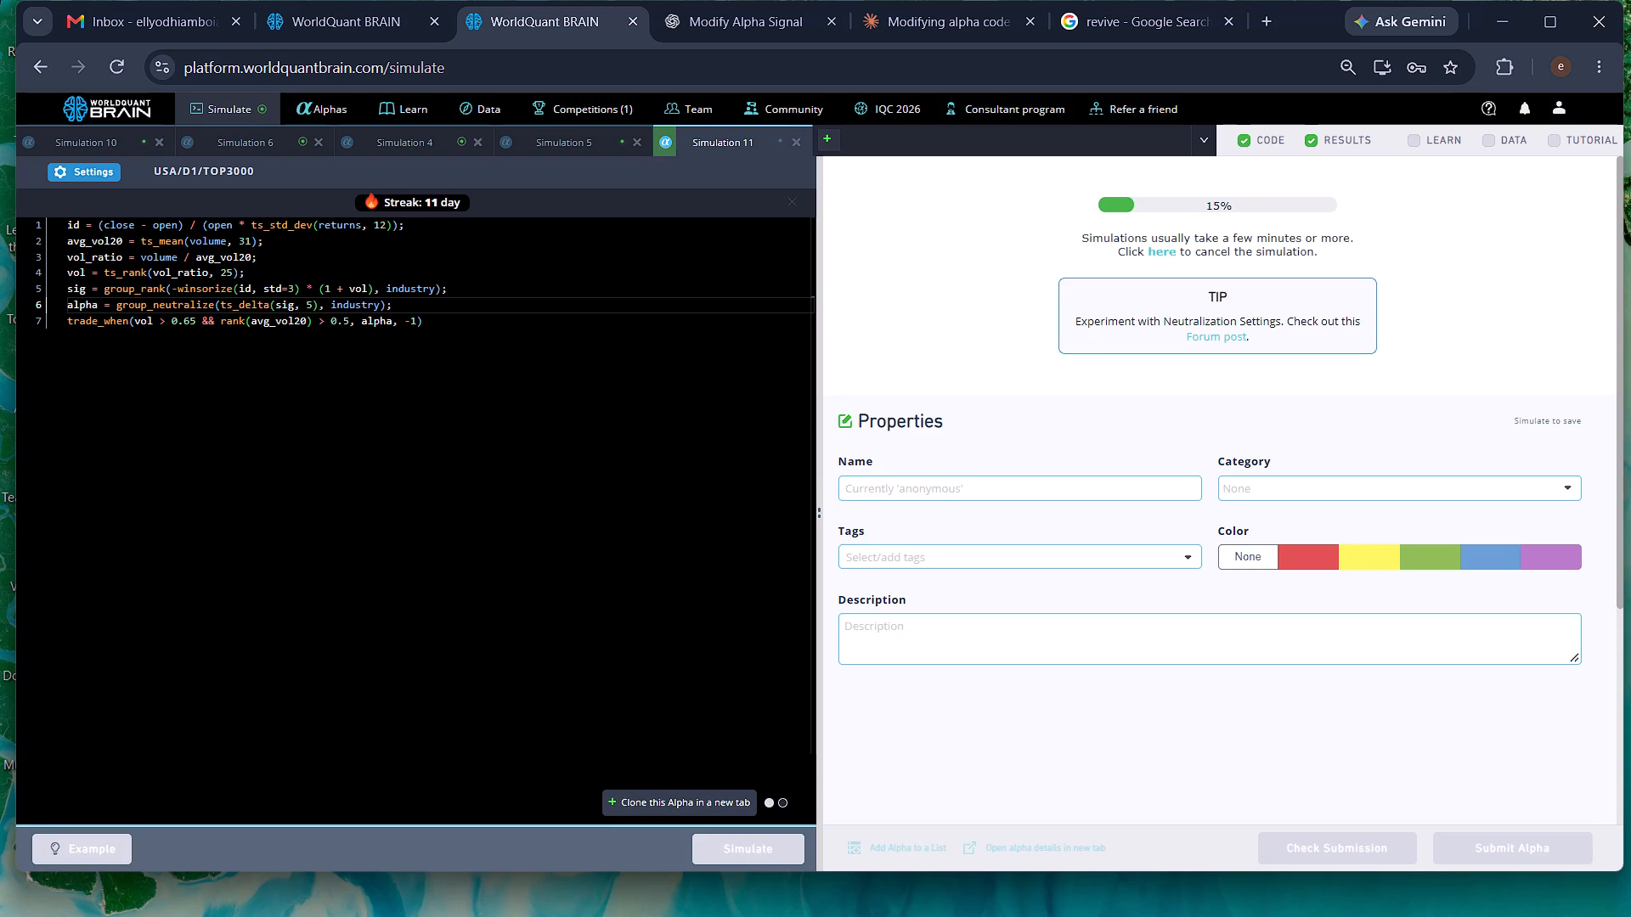
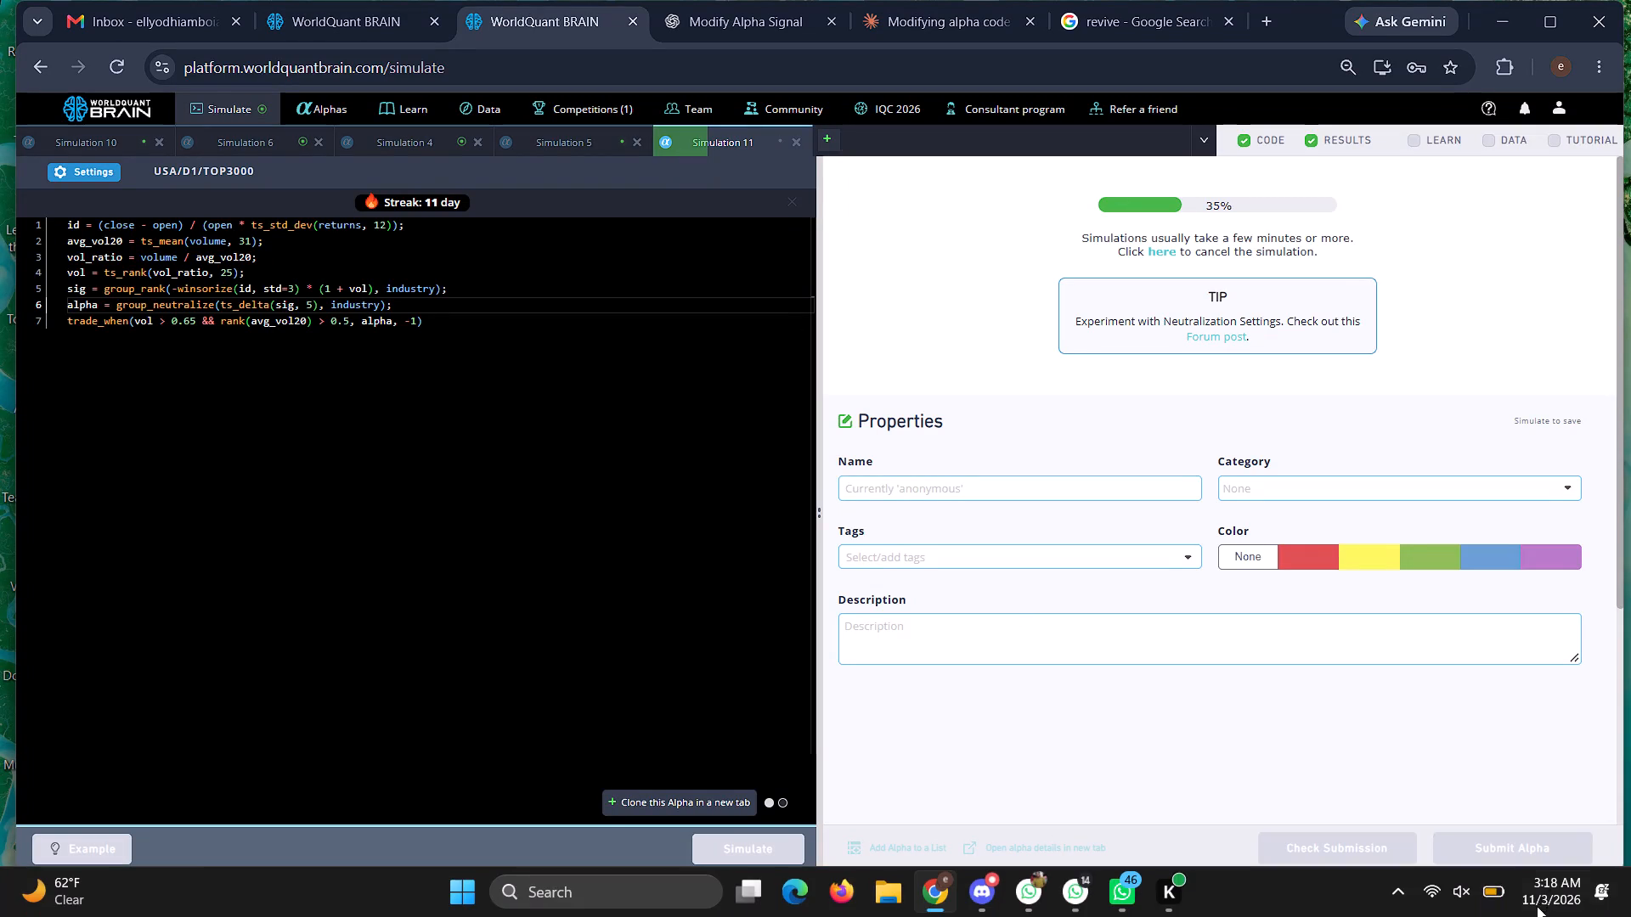
Lower the laptop's display brightness to near its minimum and return to the alpha code in the simulation editor.
left_click(1487, 900)
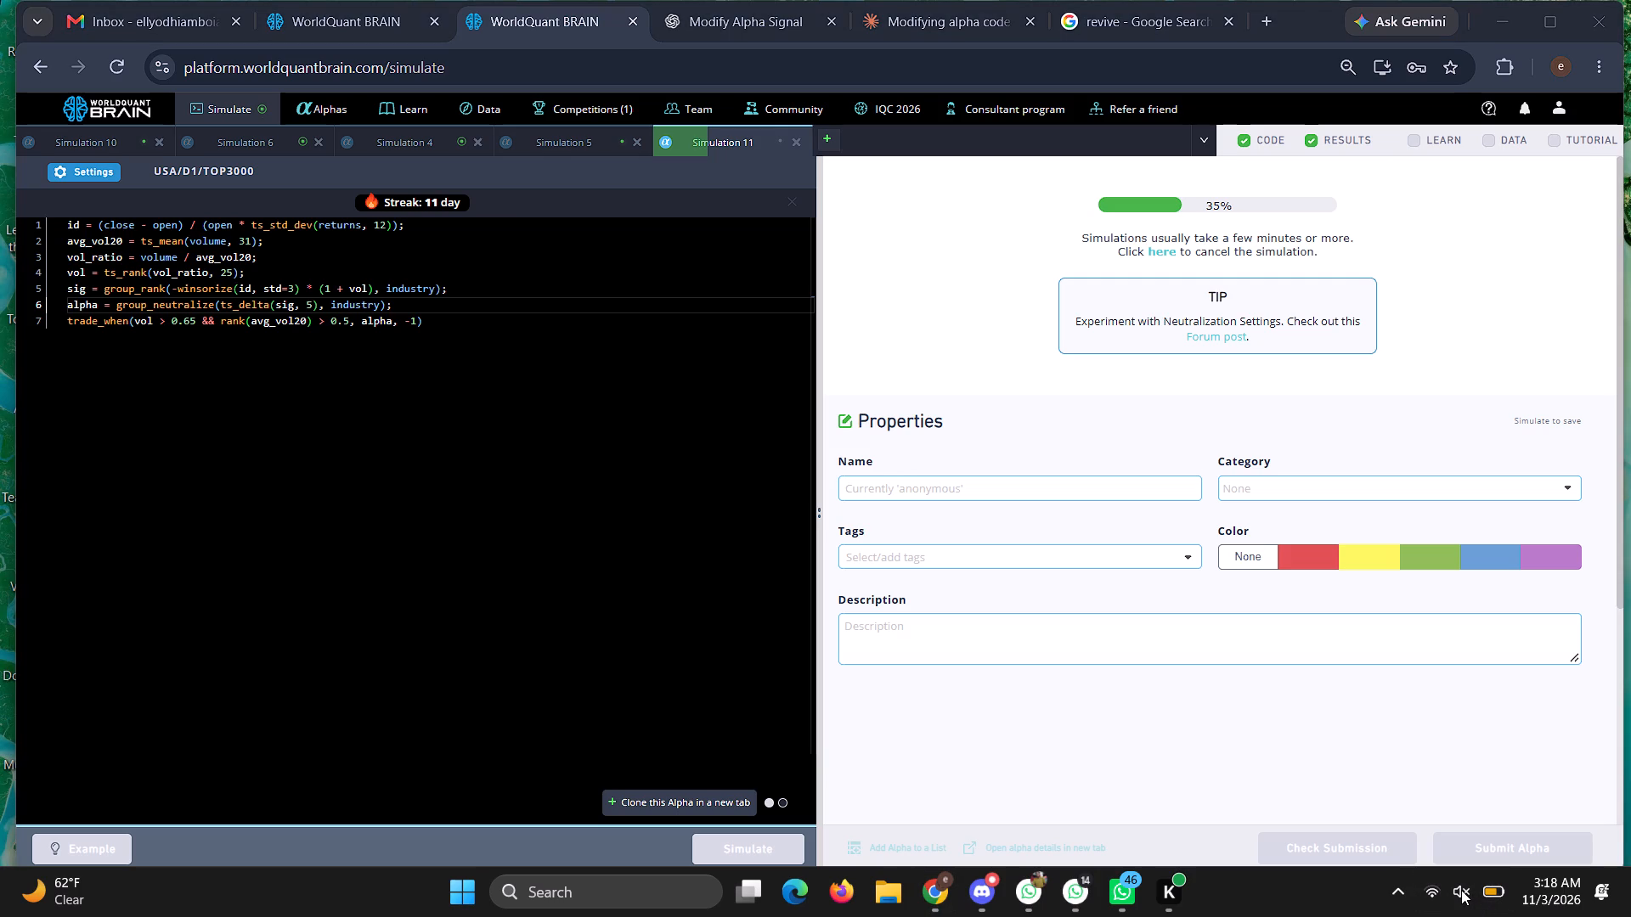
left_click(1470, 892)
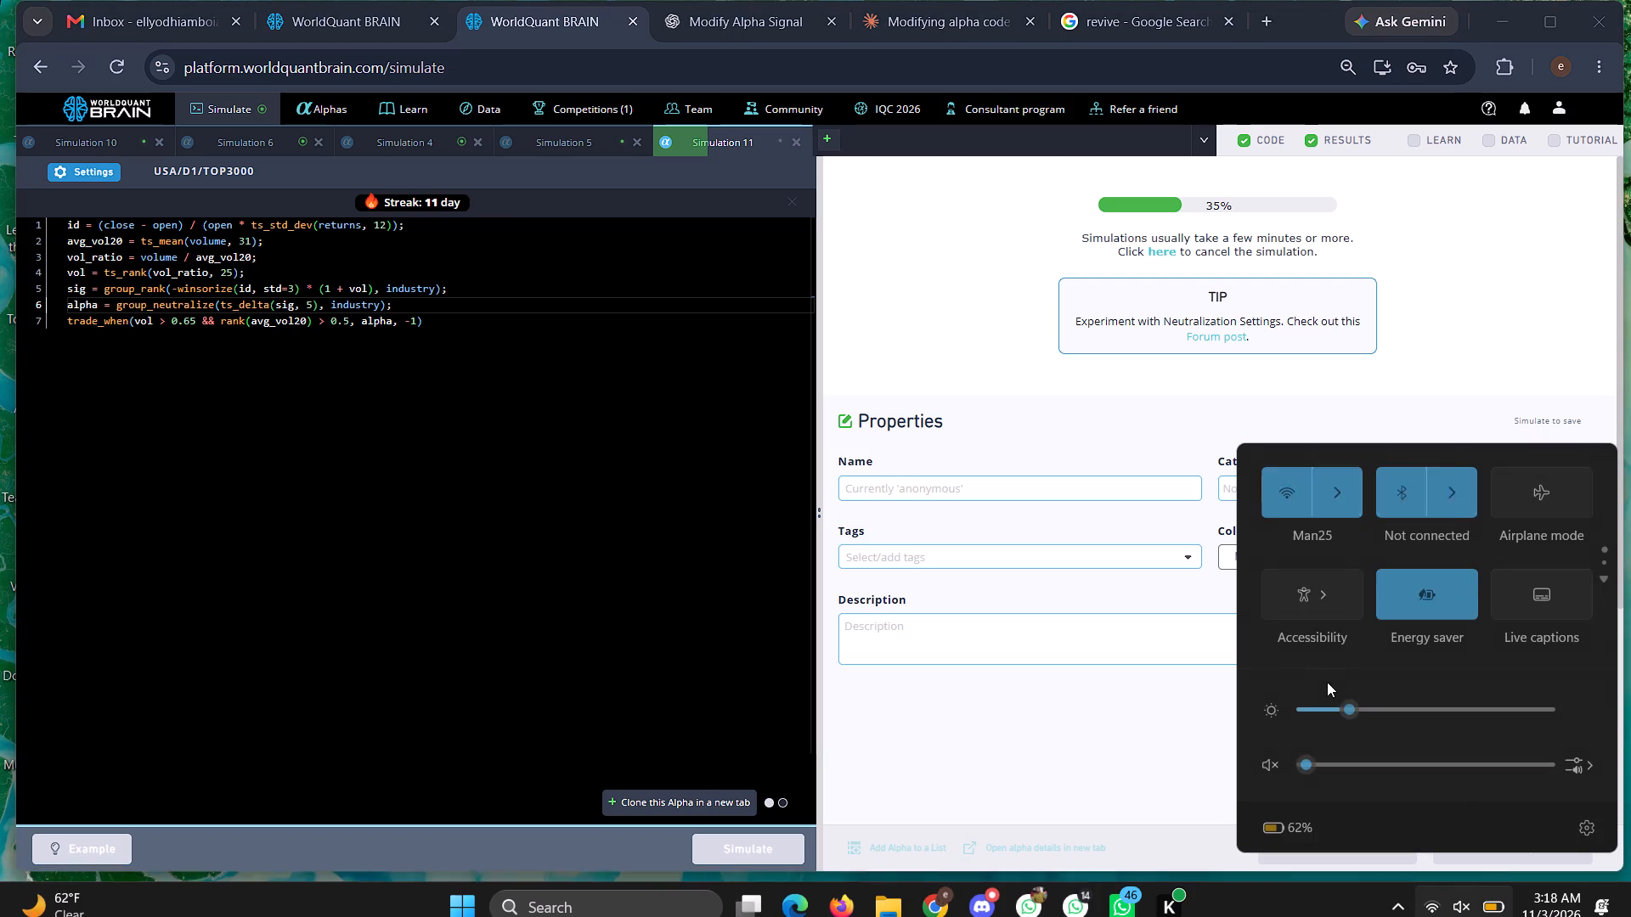
left_click(1311, 705)
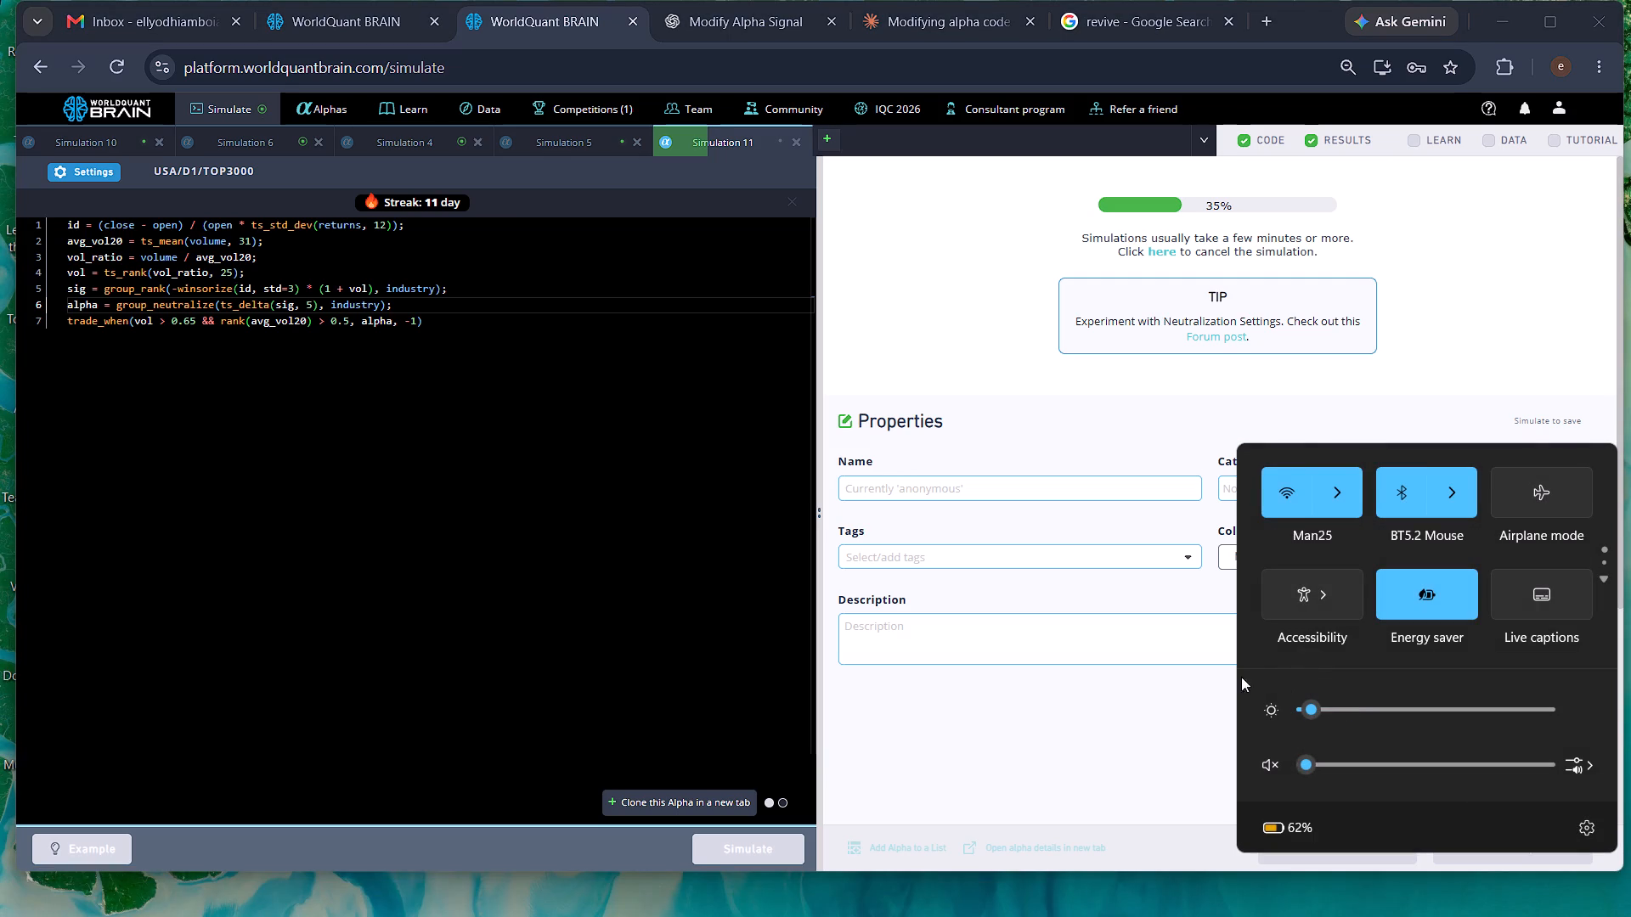
left_click(486, 509)
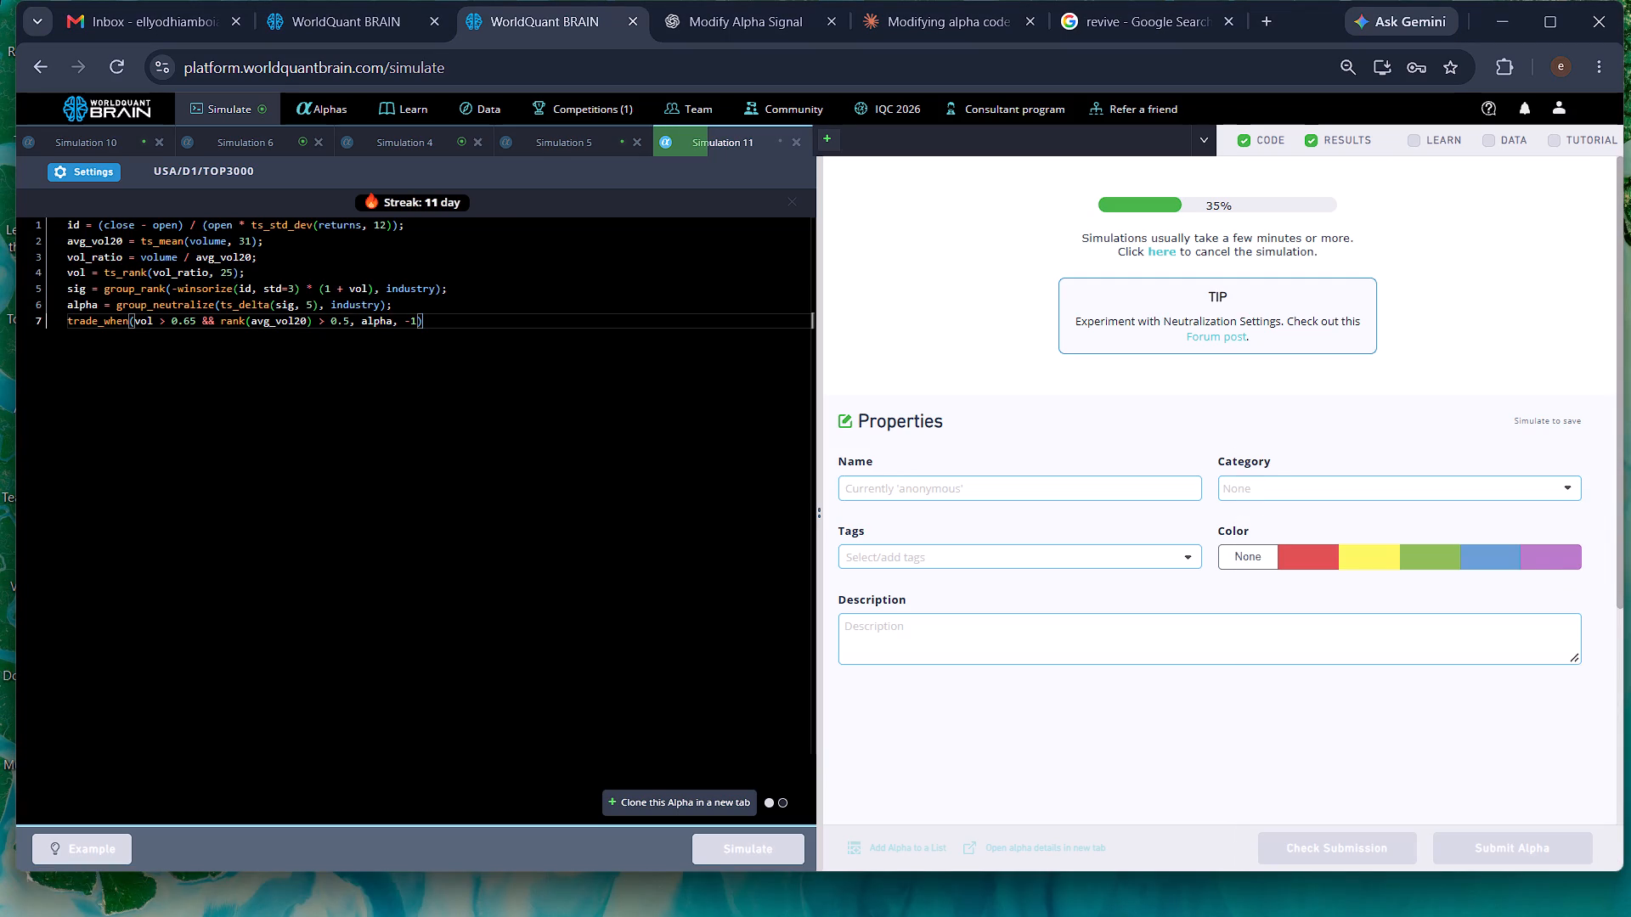
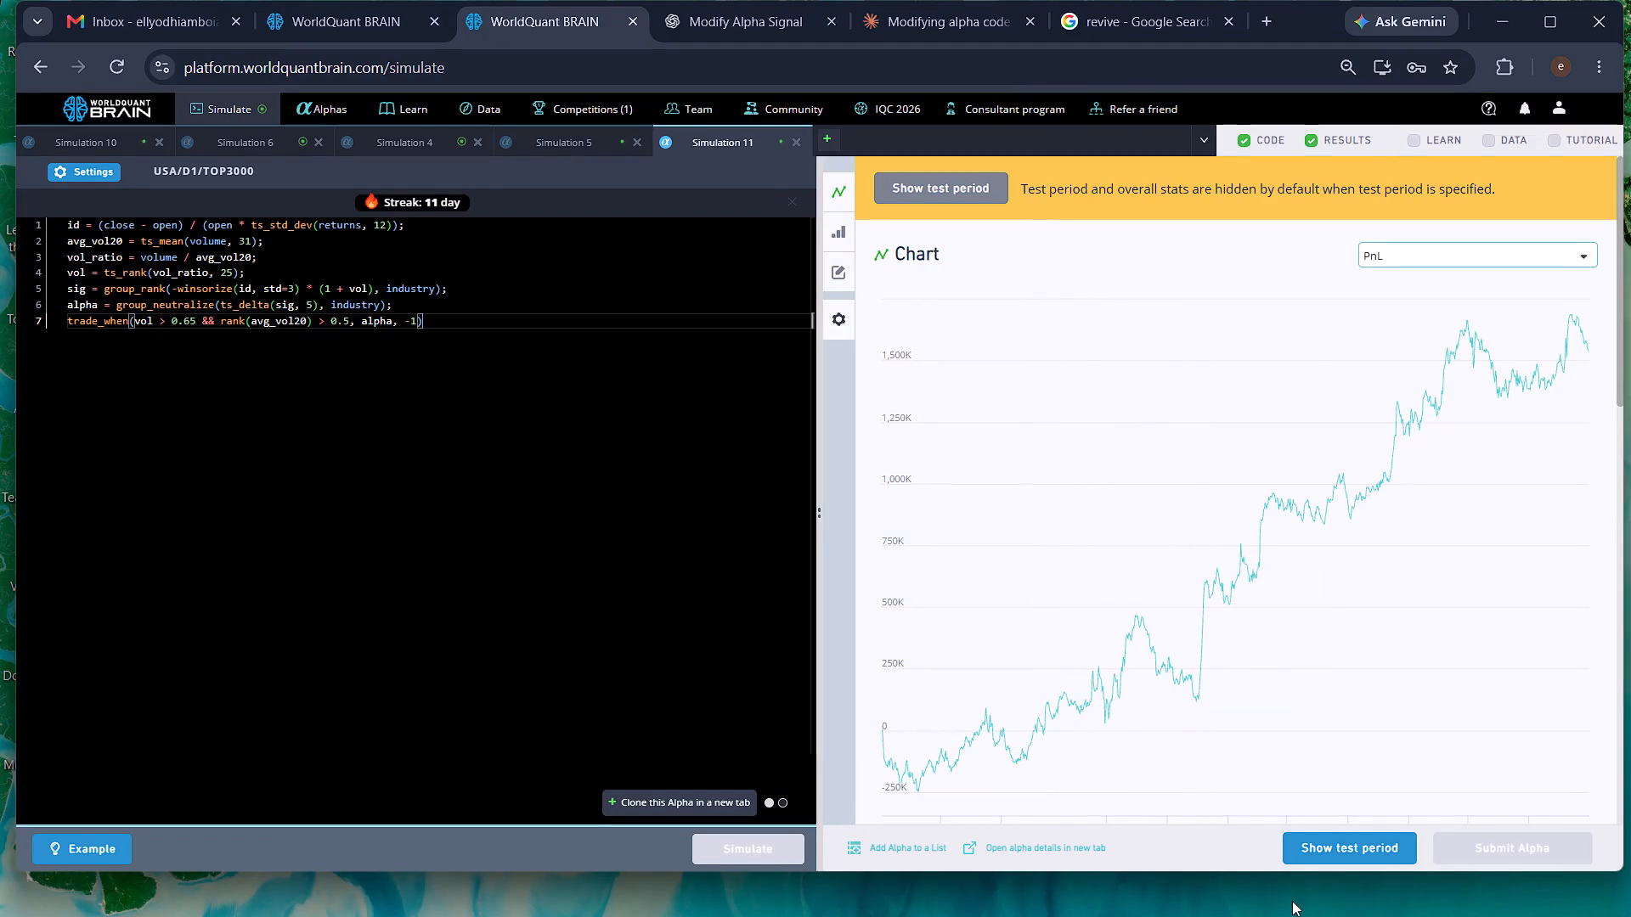
Show the test period results, compute the alpha's self correlation, and examine the failed IS testing checks.
left_click(1341, 852)
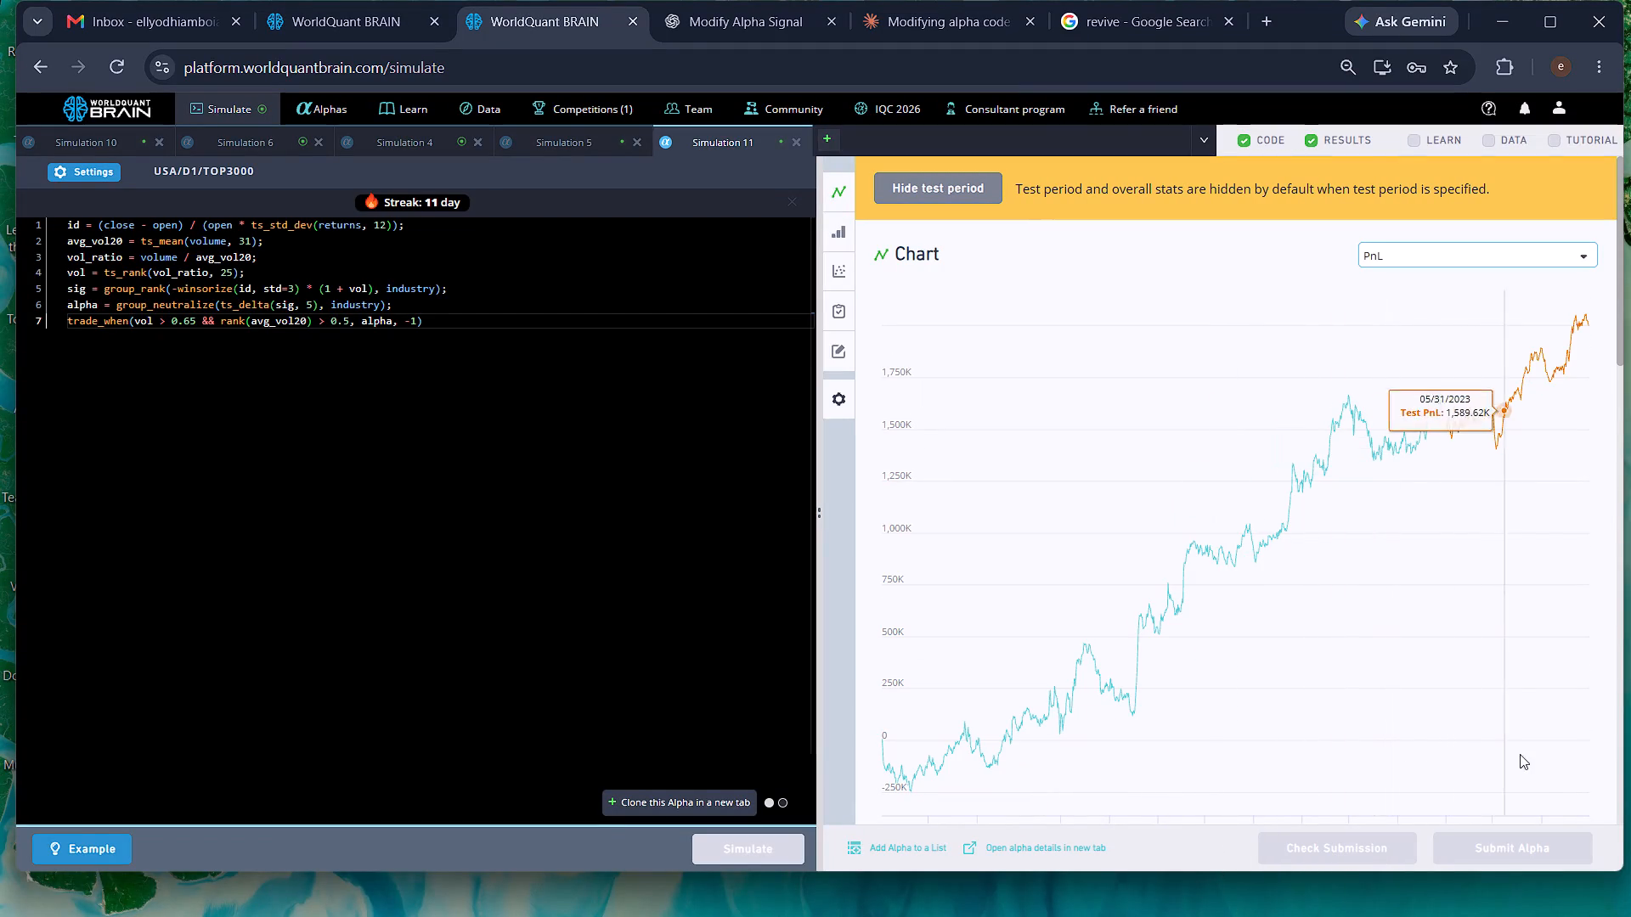
left_click(1611, 758)
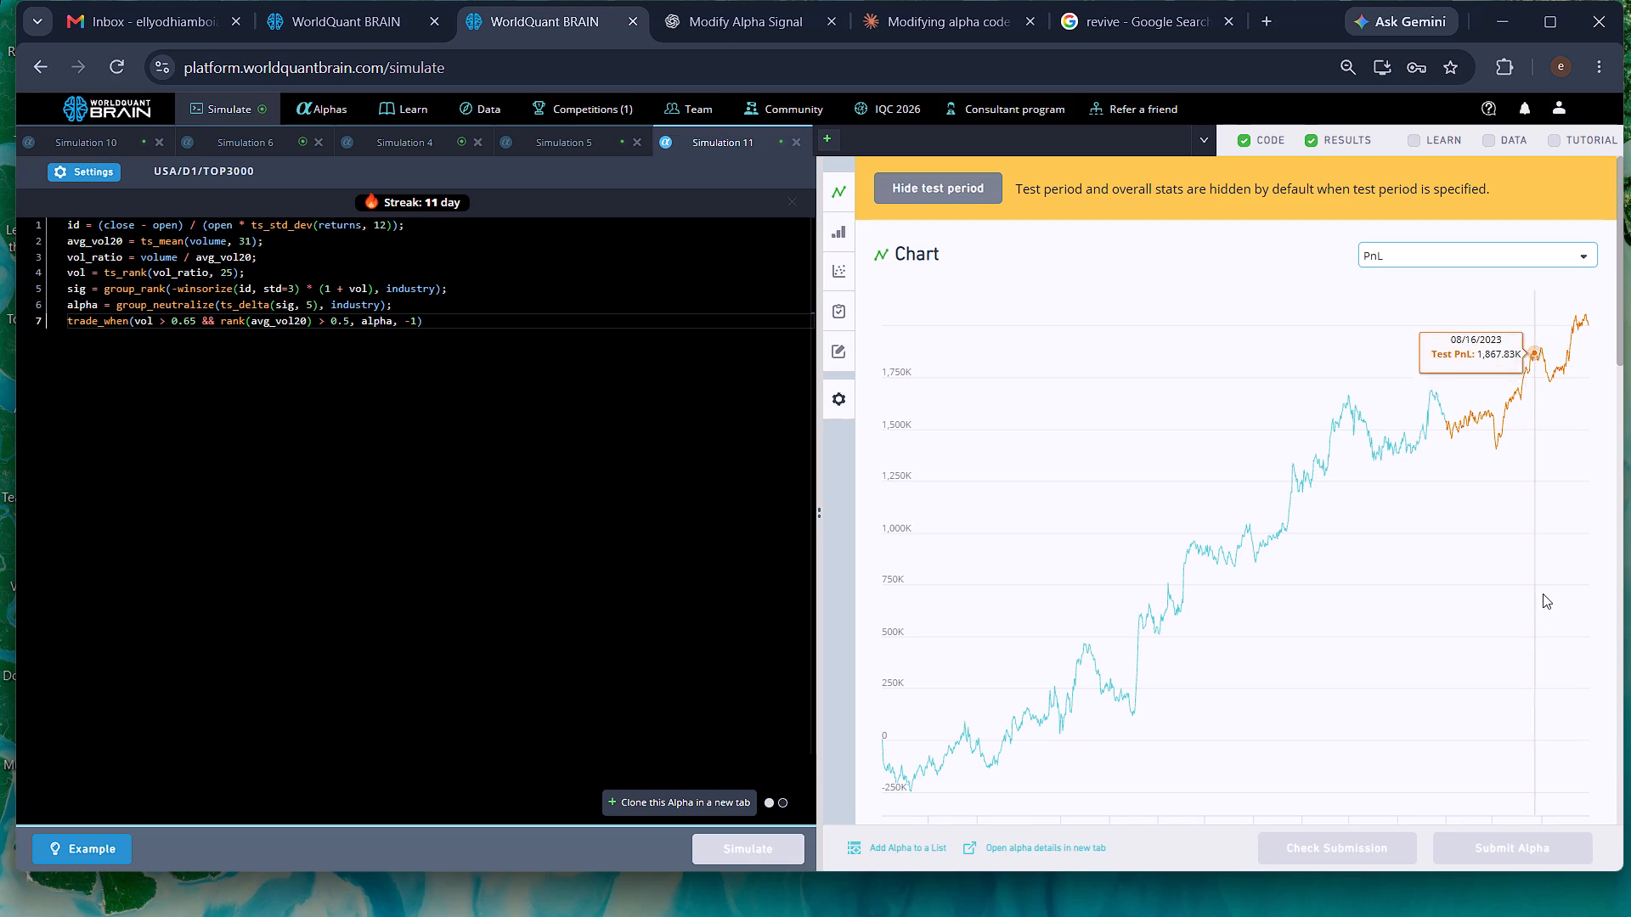
left_click(1614, 453)
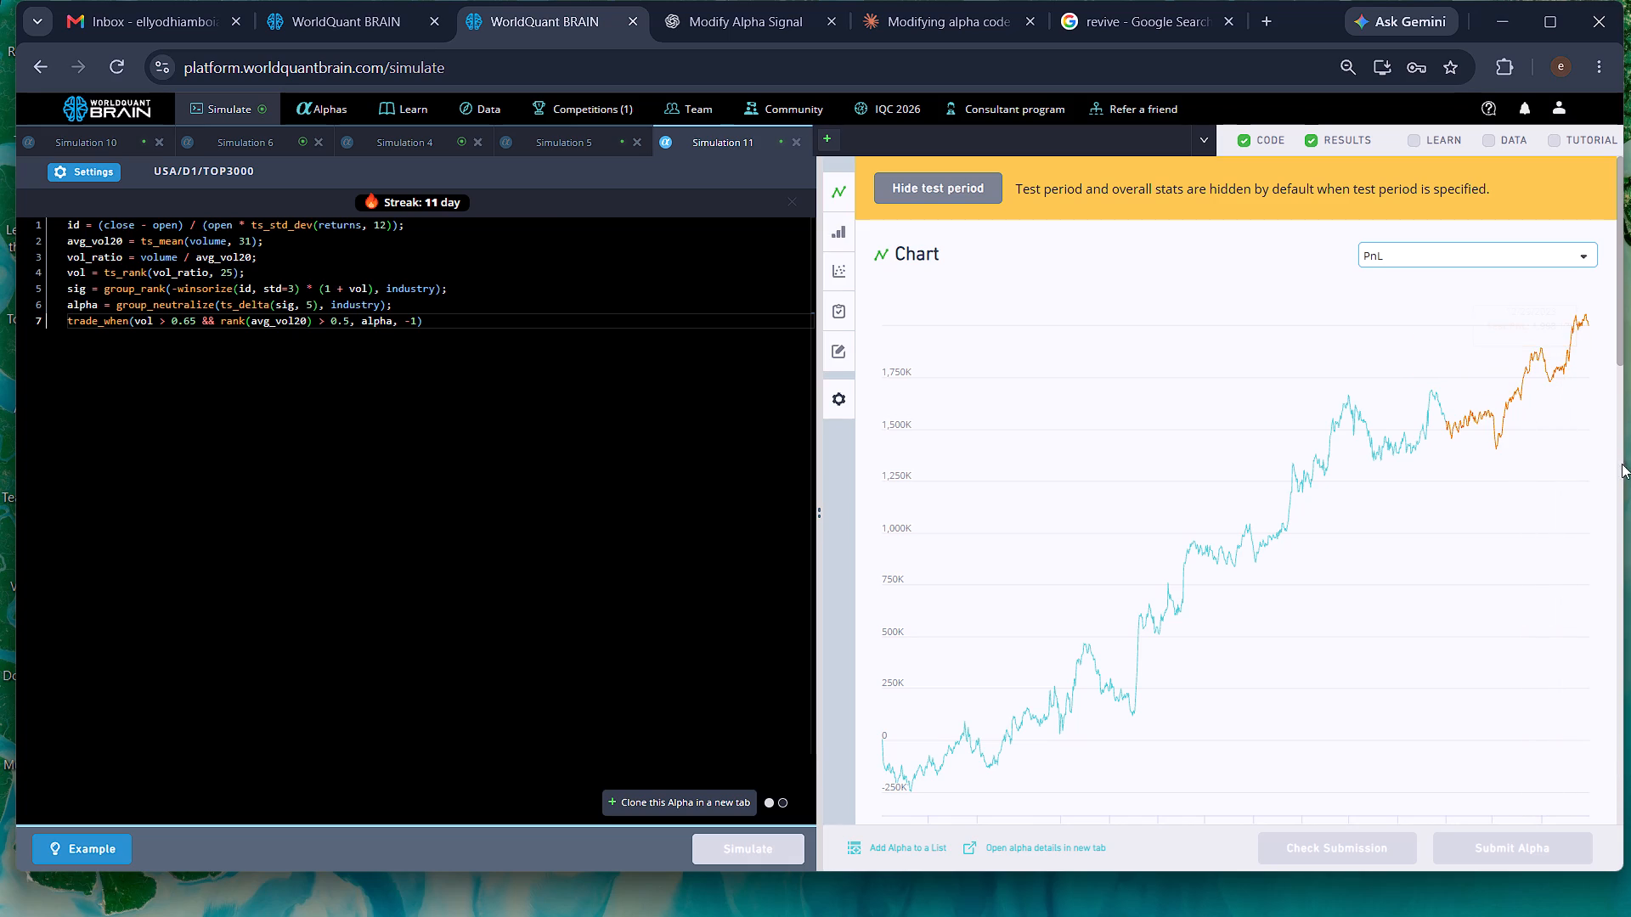
left_click(1610, 470)
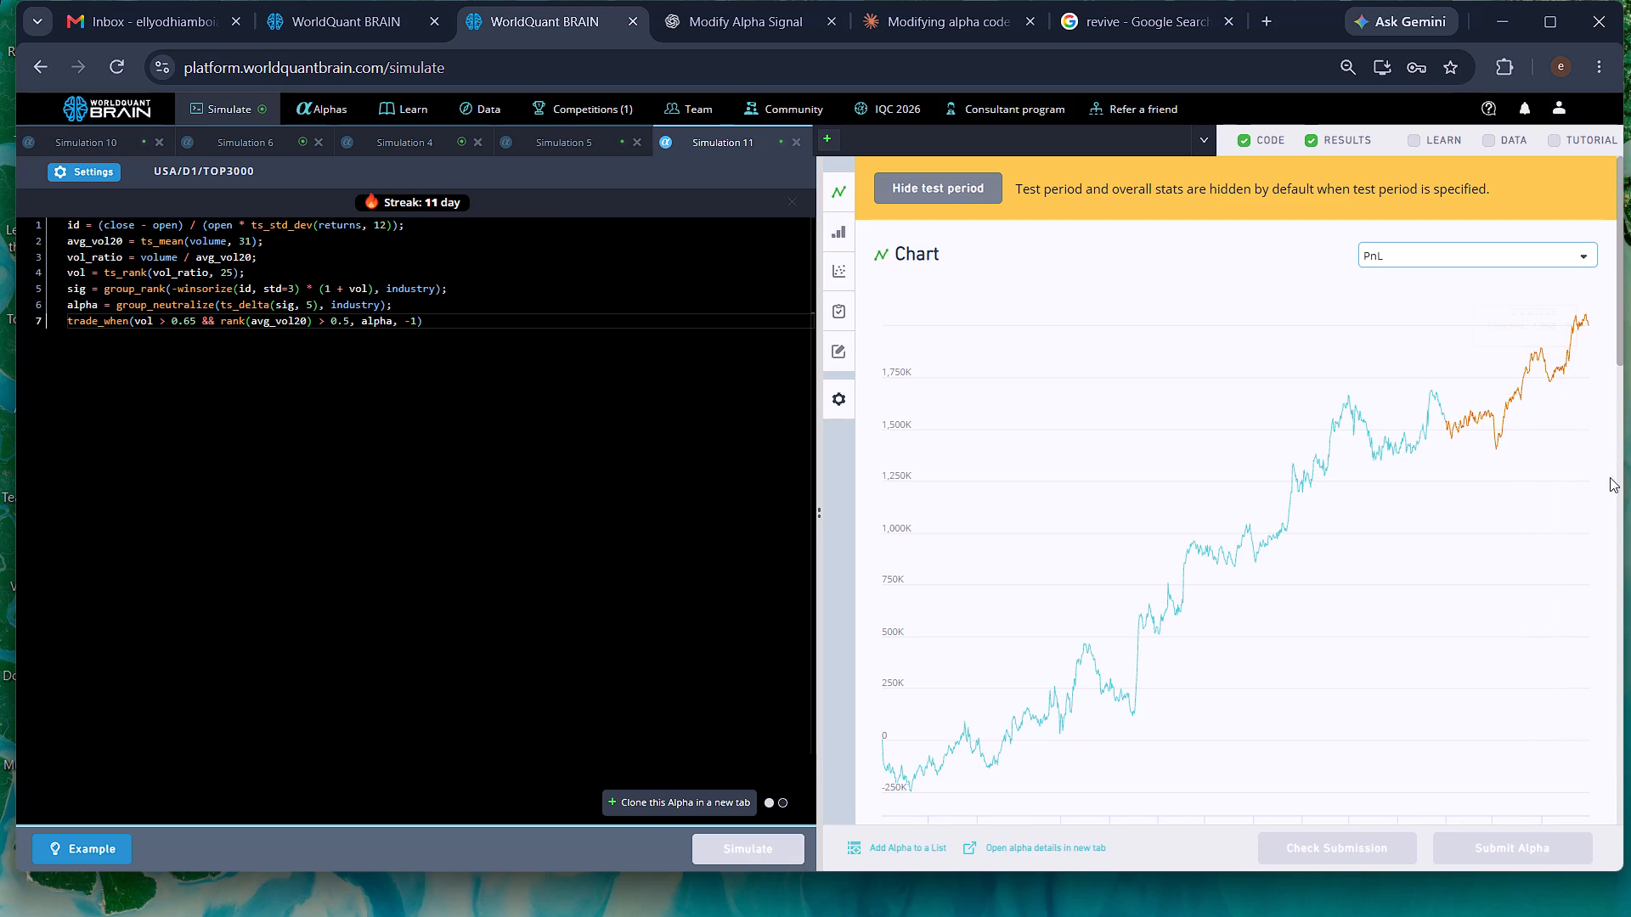
left_click(1611, 478)
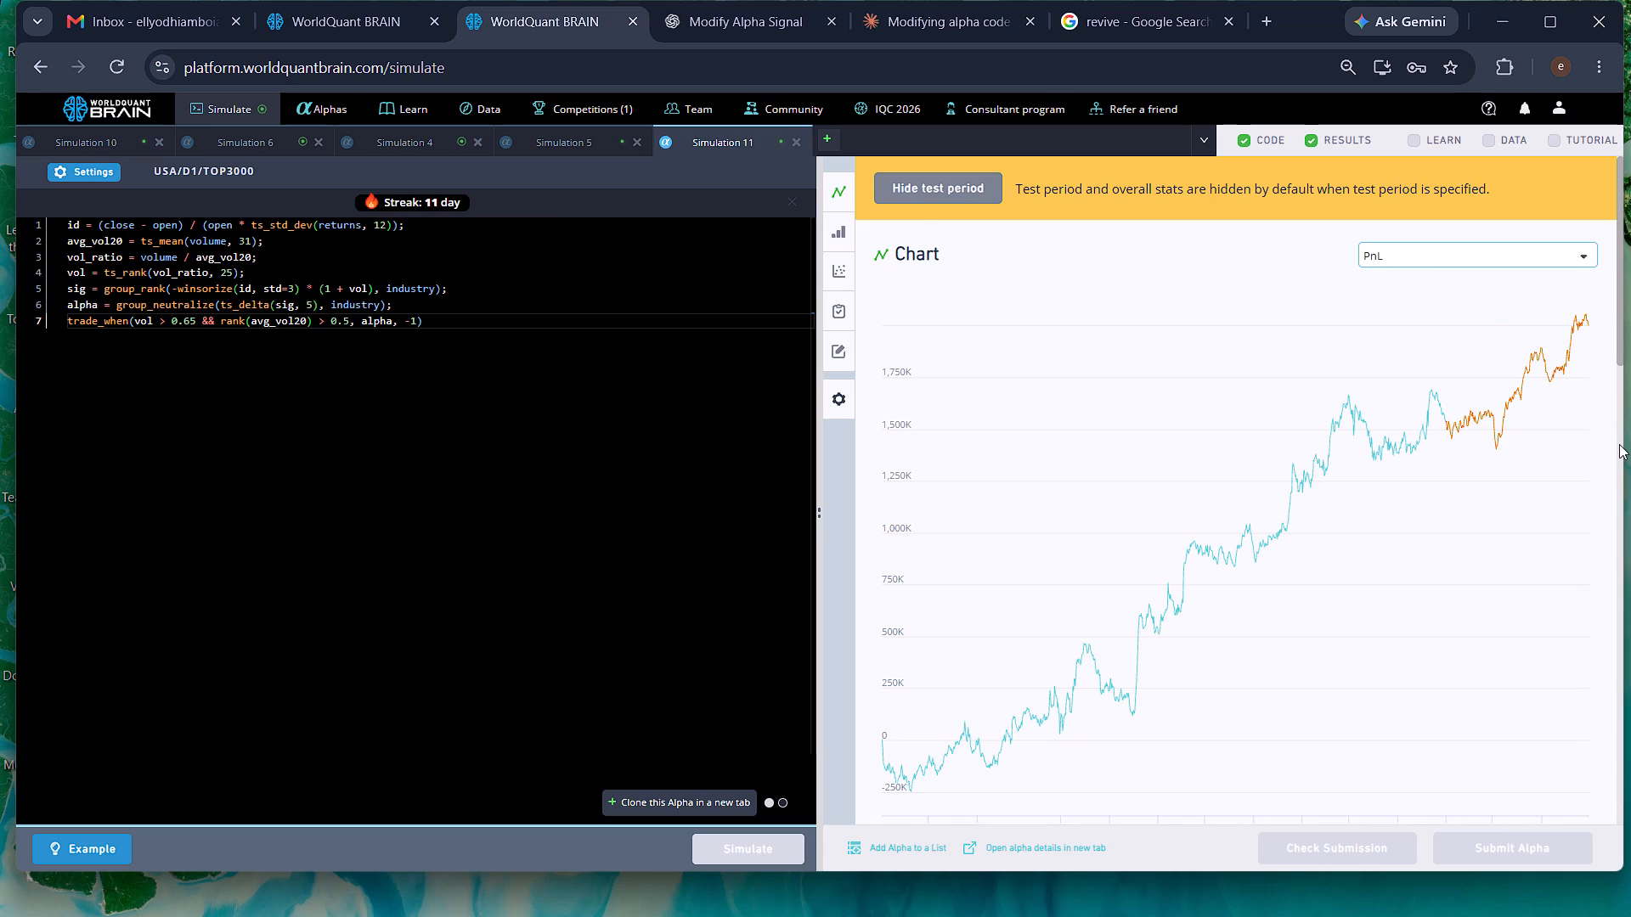
left_click(1619, 444)
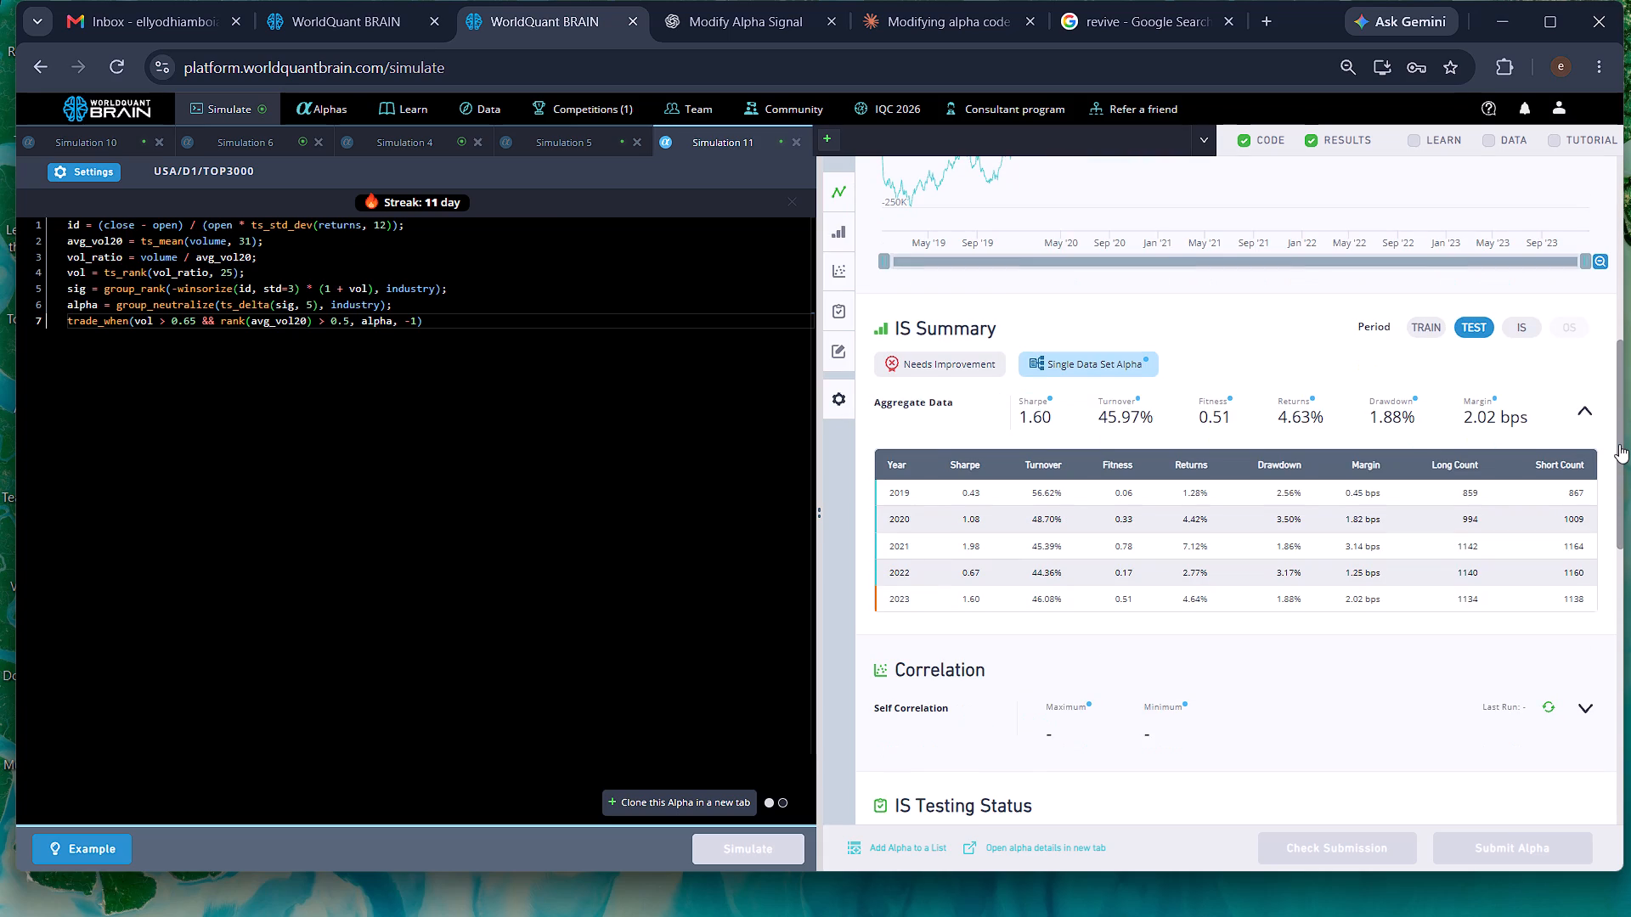
left_click(1589, 713)
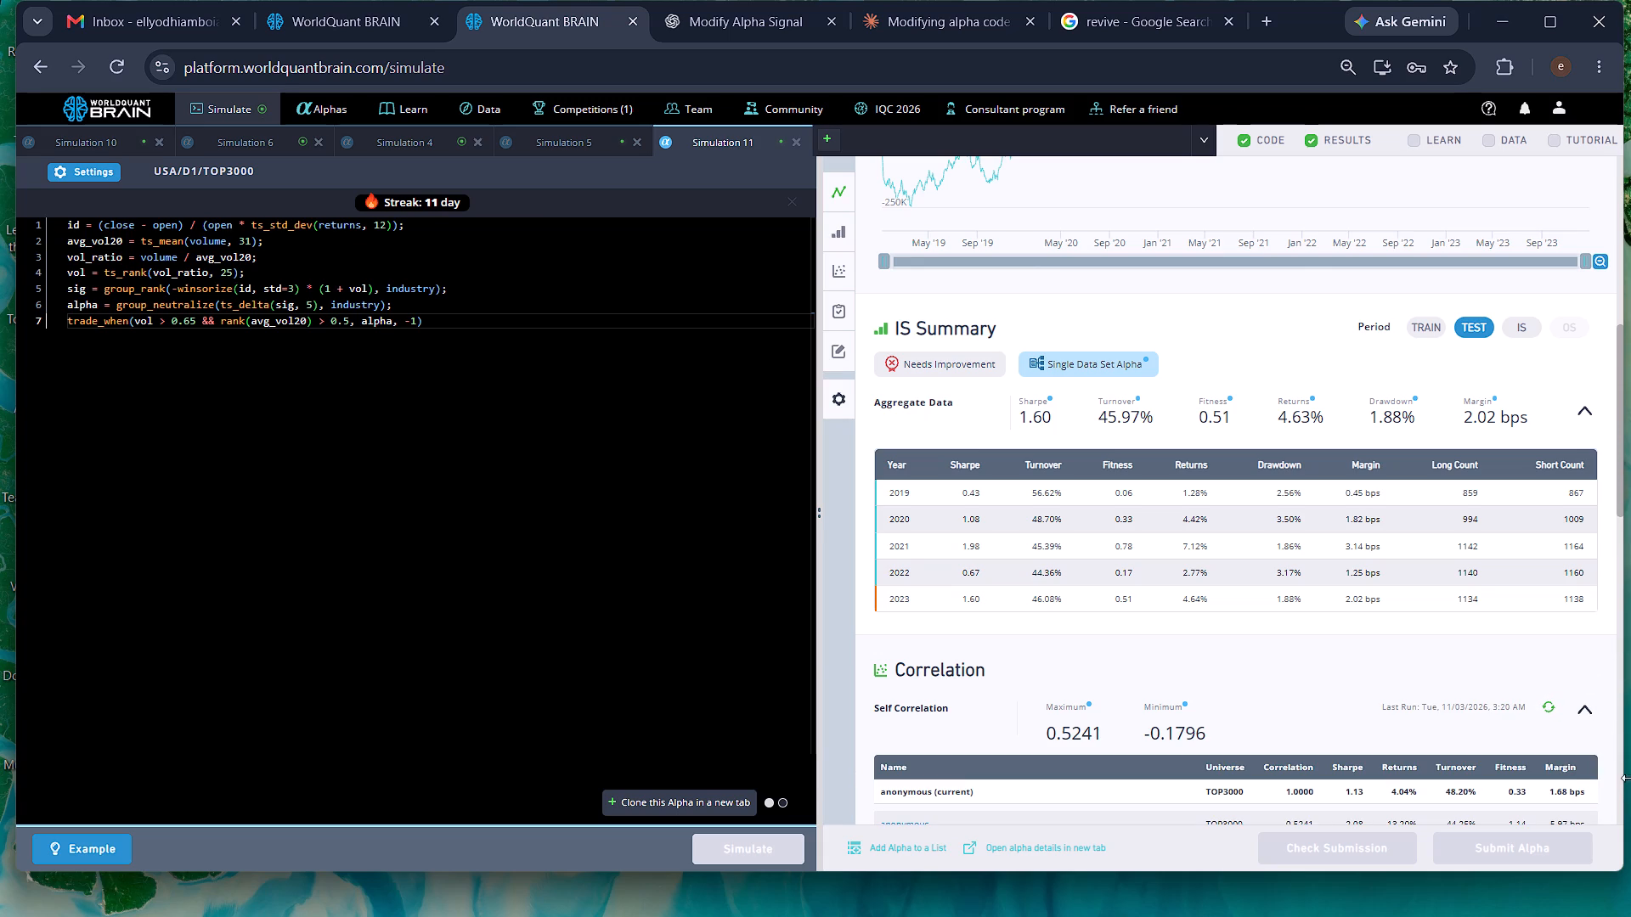
left_click(1618, 700)
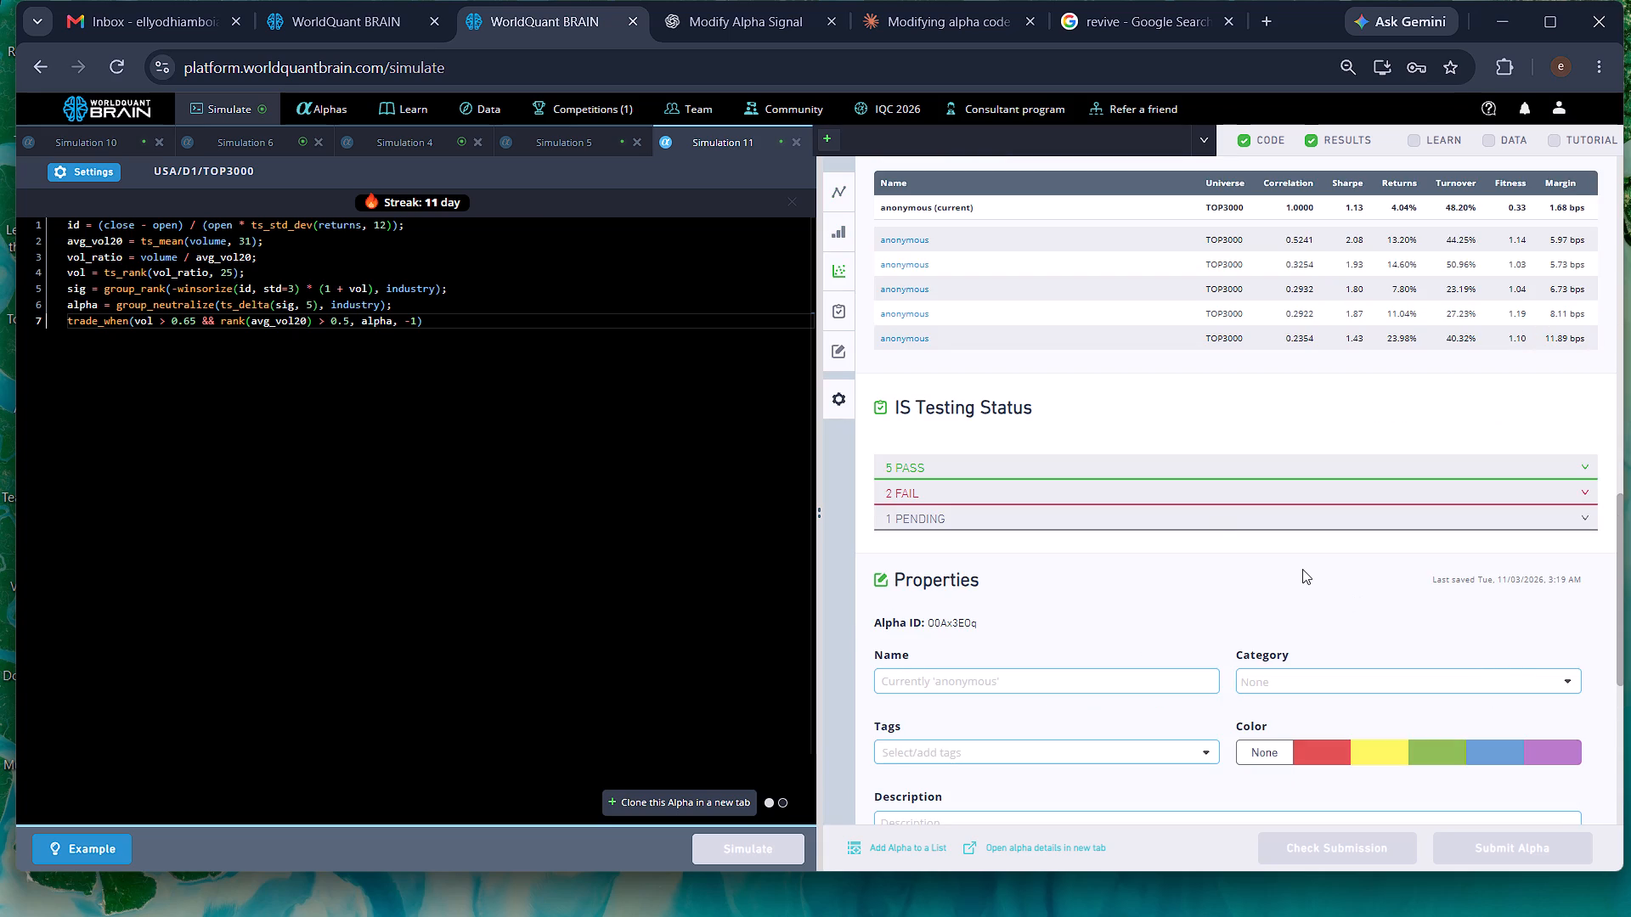
left_click(1097, 498)
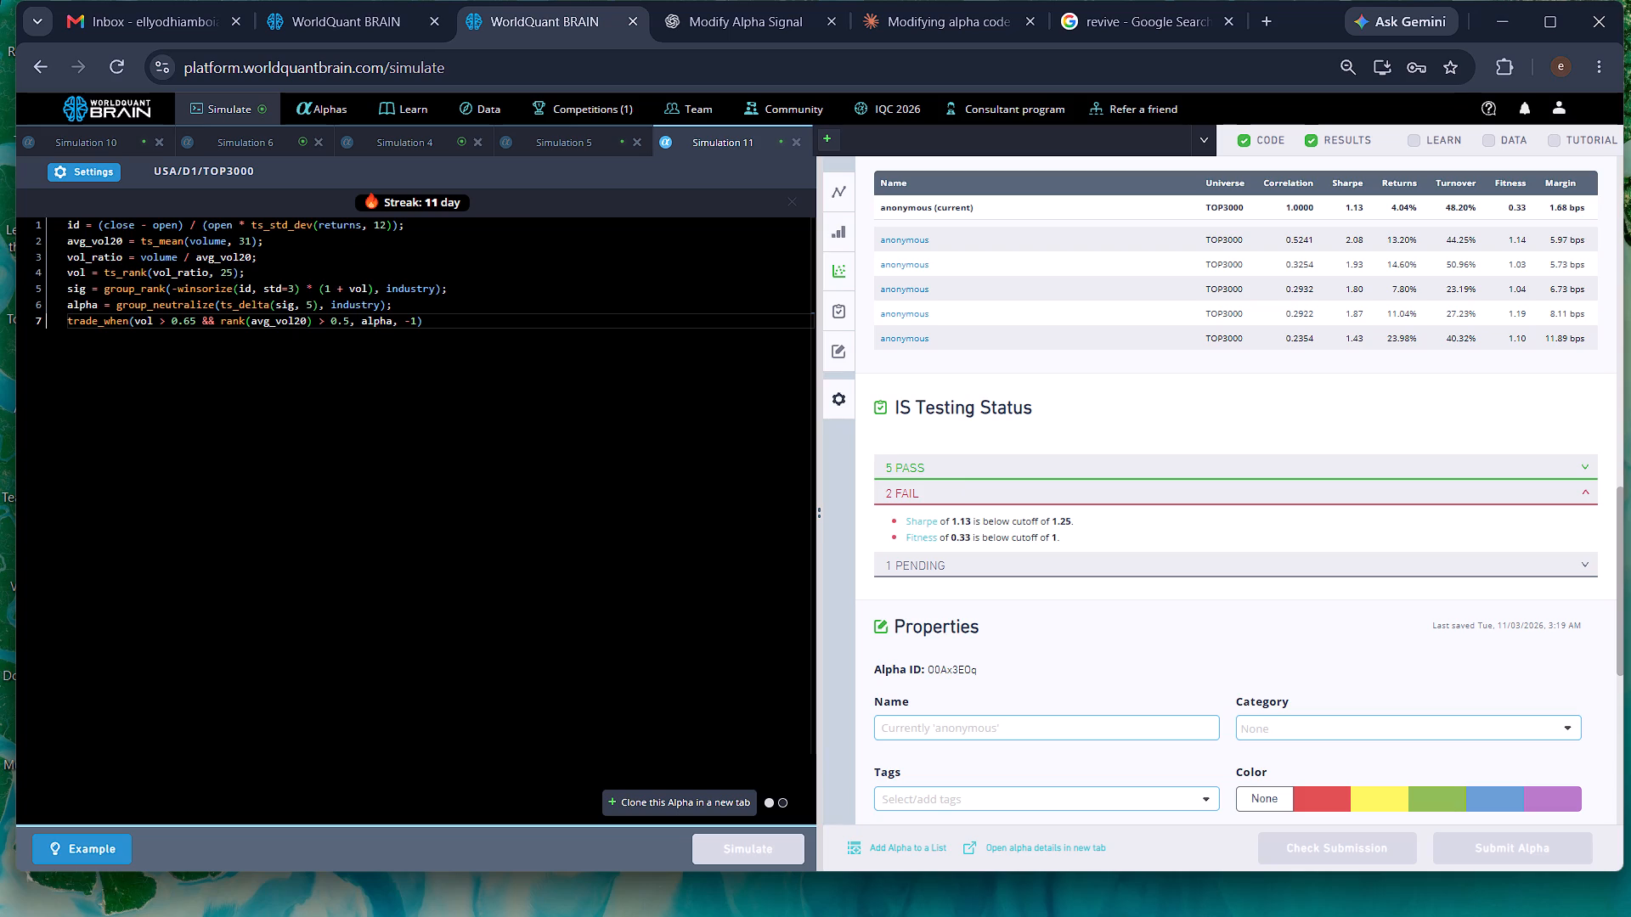
Set the ts_rank window in line 4's vol expression to 27 and rerun the simulation.
left_click(229, 273)
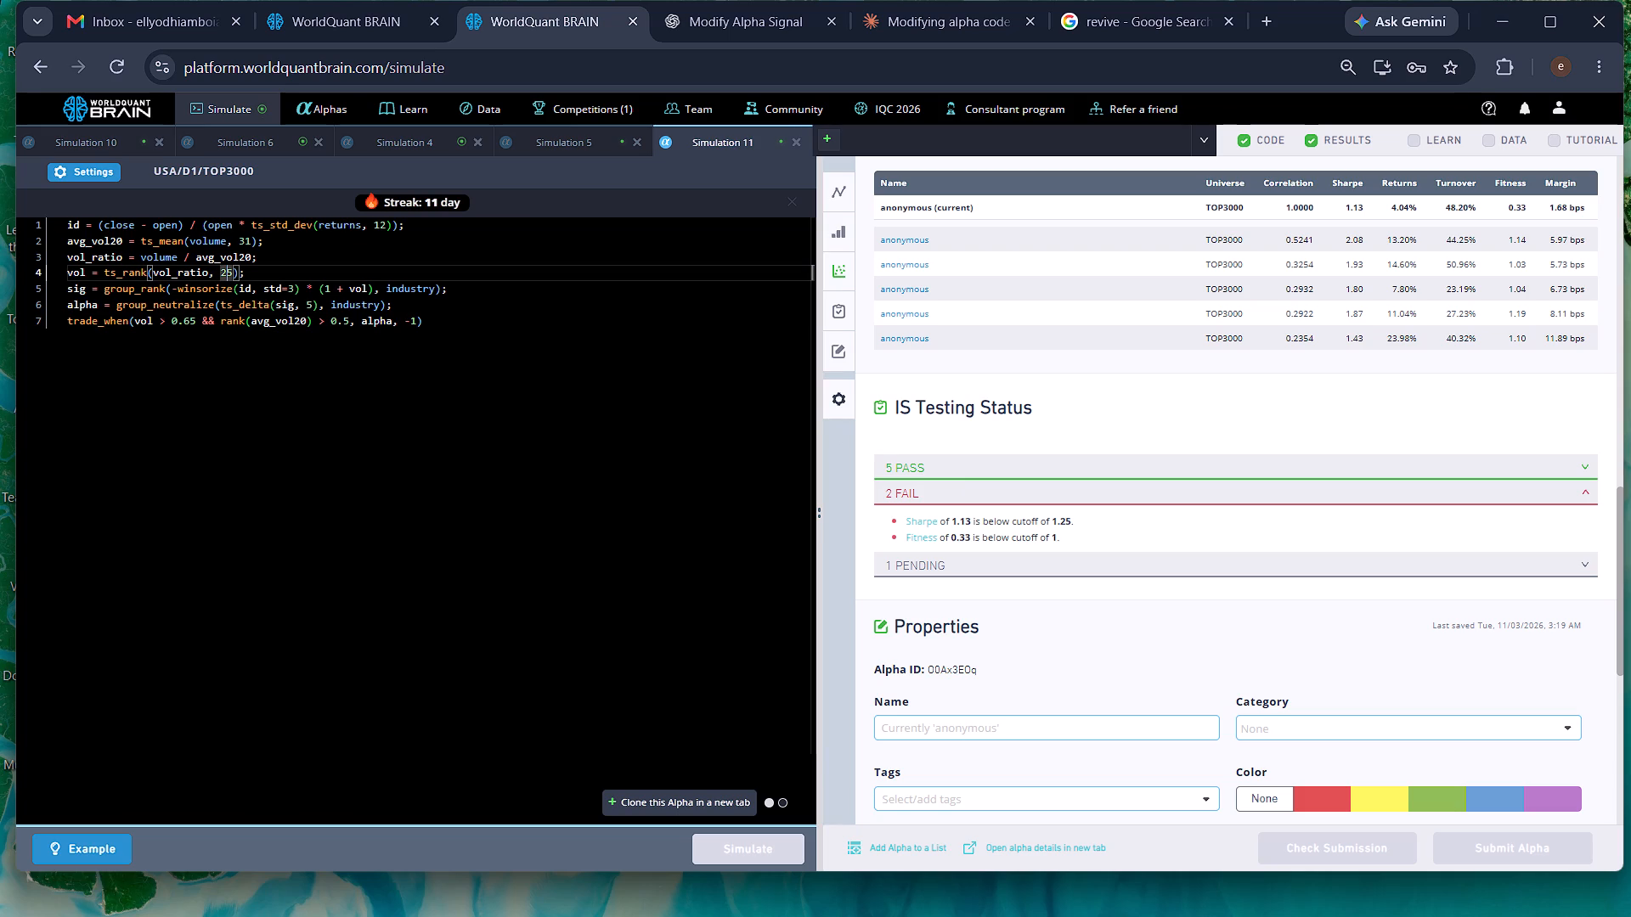
key("Right")
key("BackSpace")
key("7")
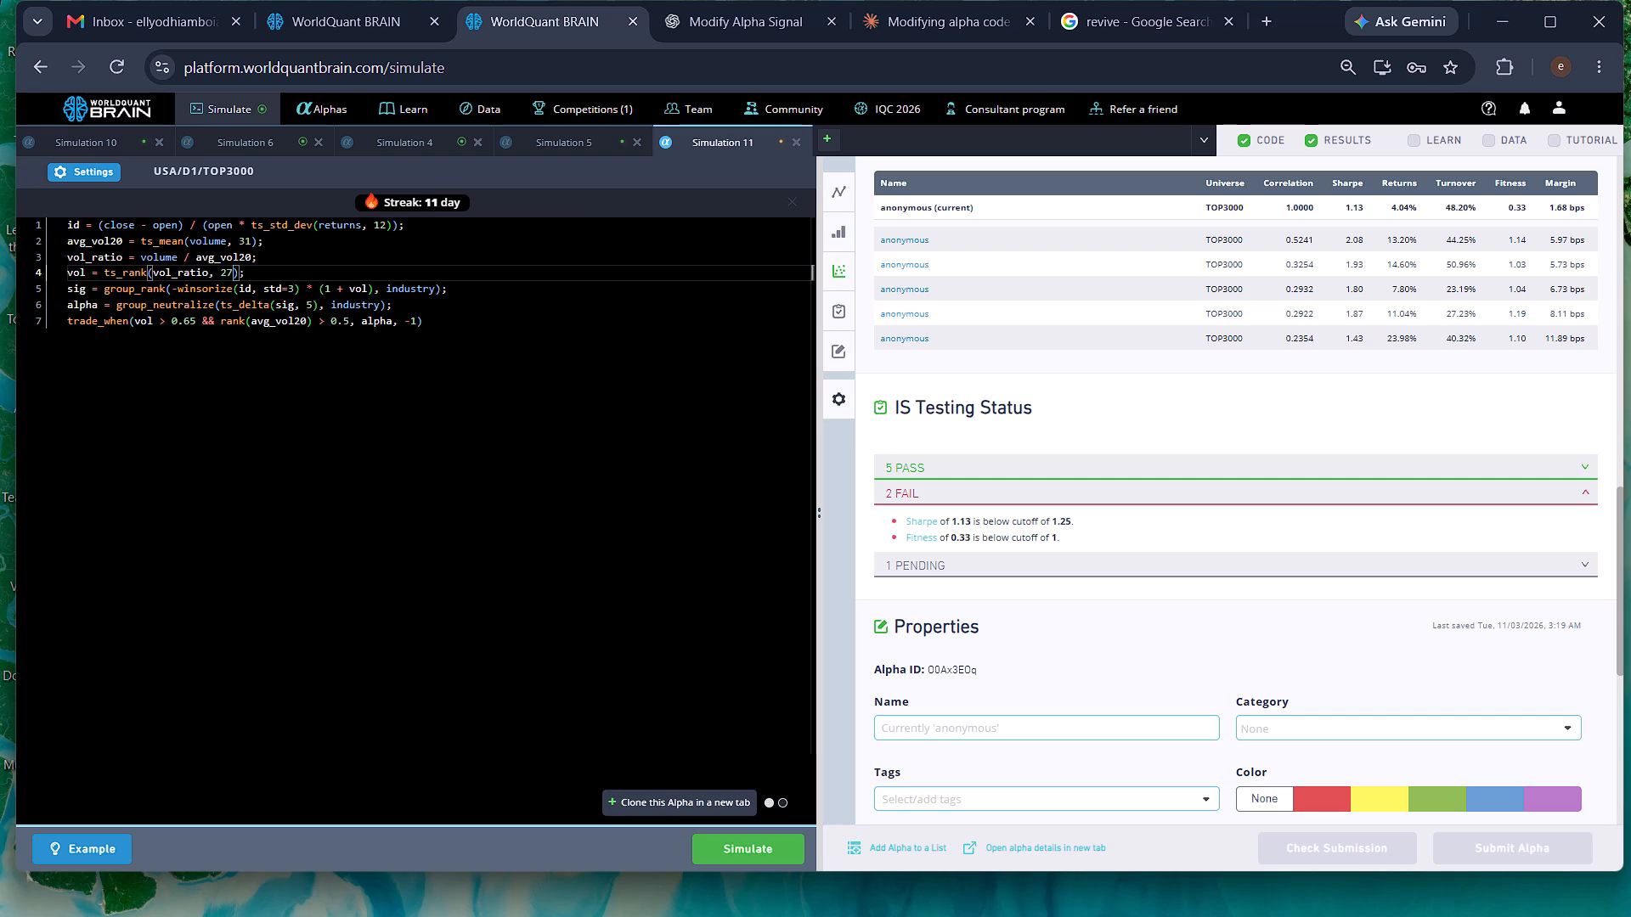
left_click(759, 838)
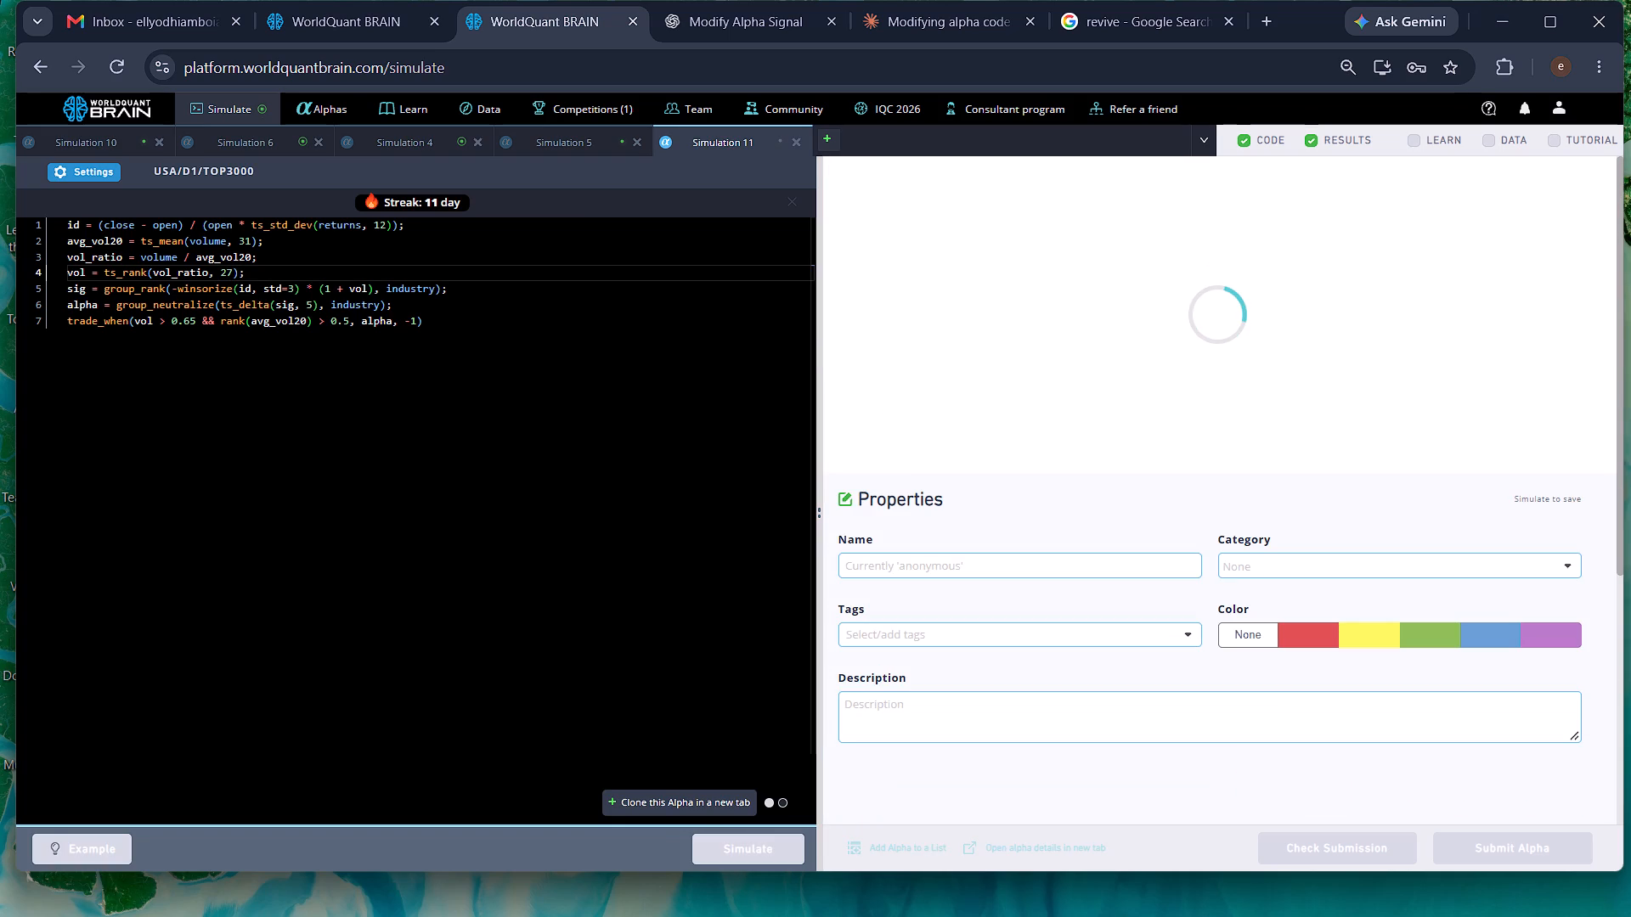
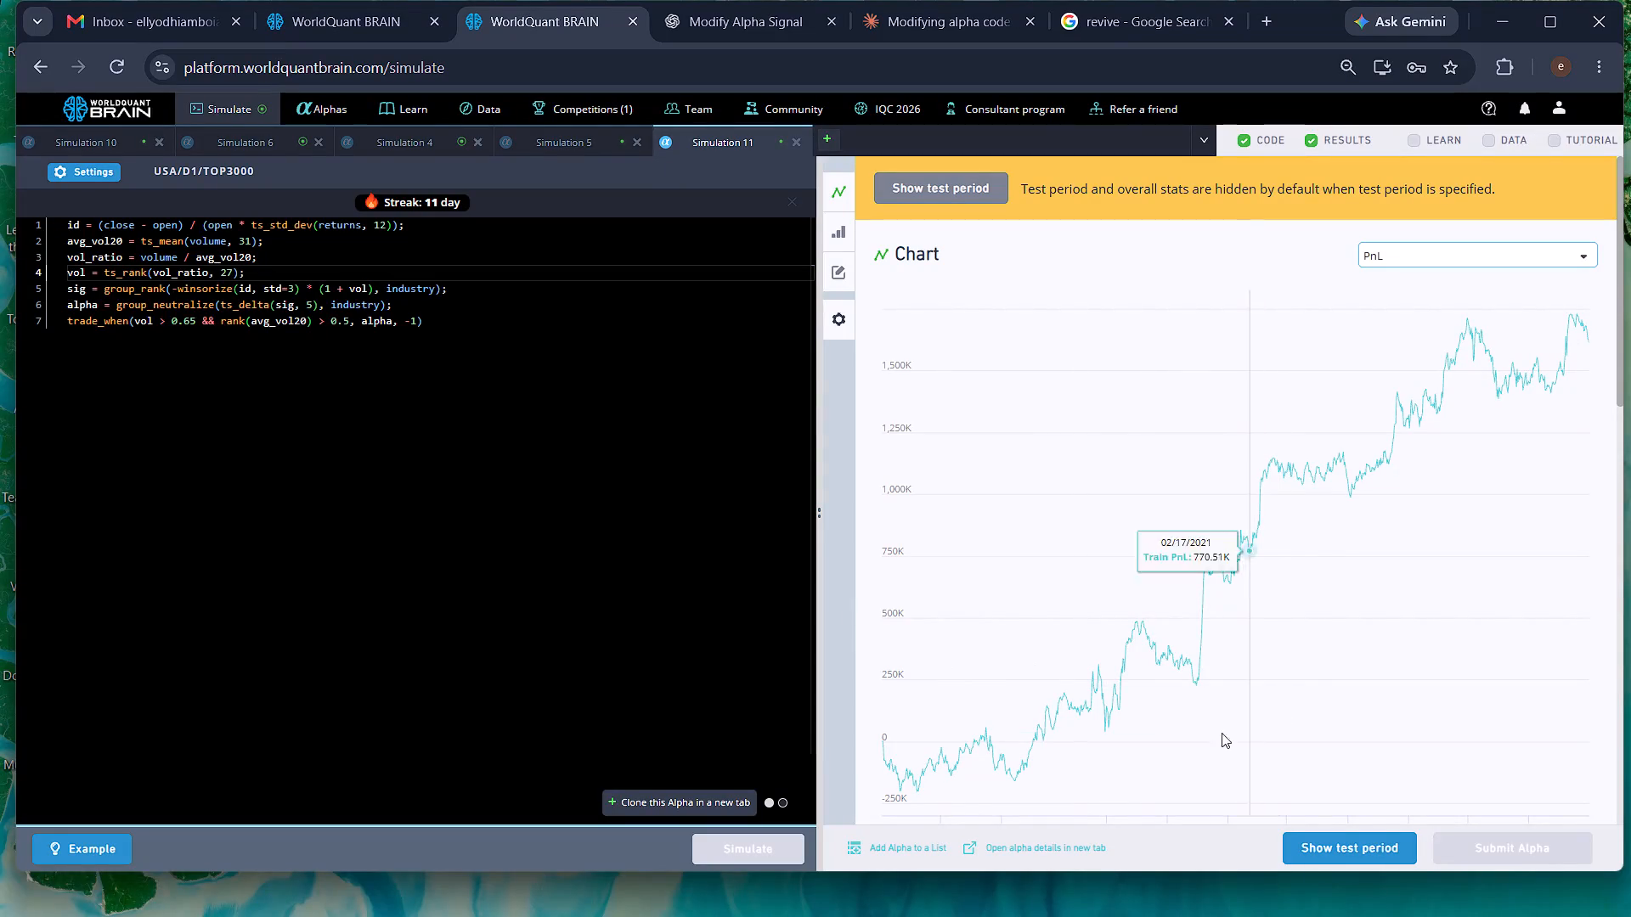
Show the test period results for the rerun simulation and examine the details of its failed IS testing checks.
left_click(1335, 848)
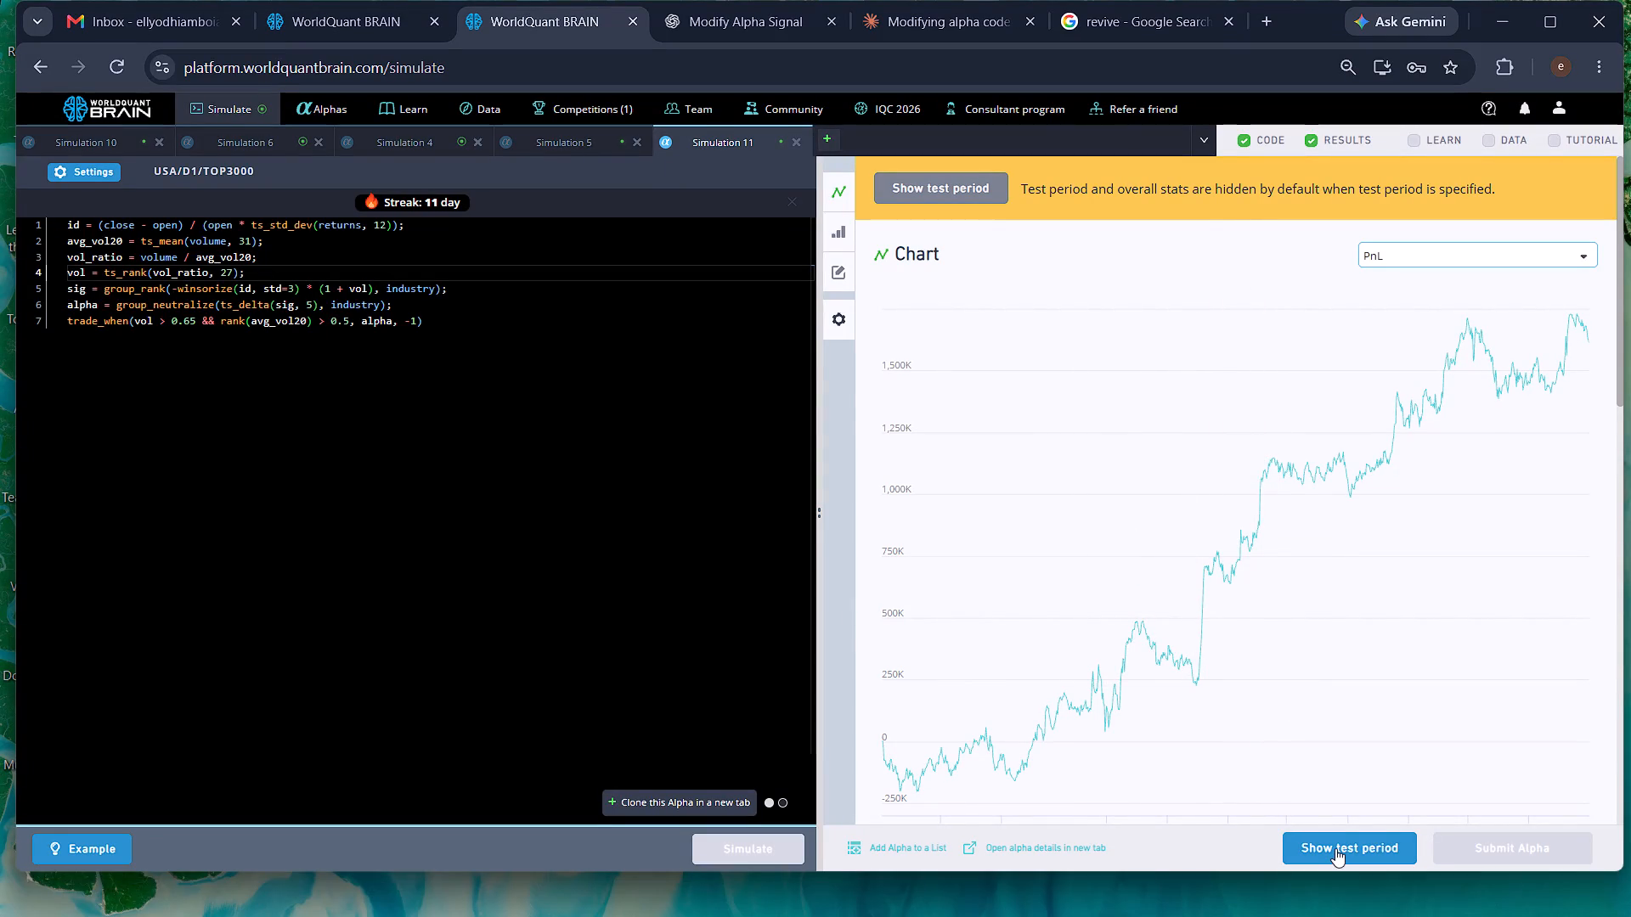
left_click(1620, 673)
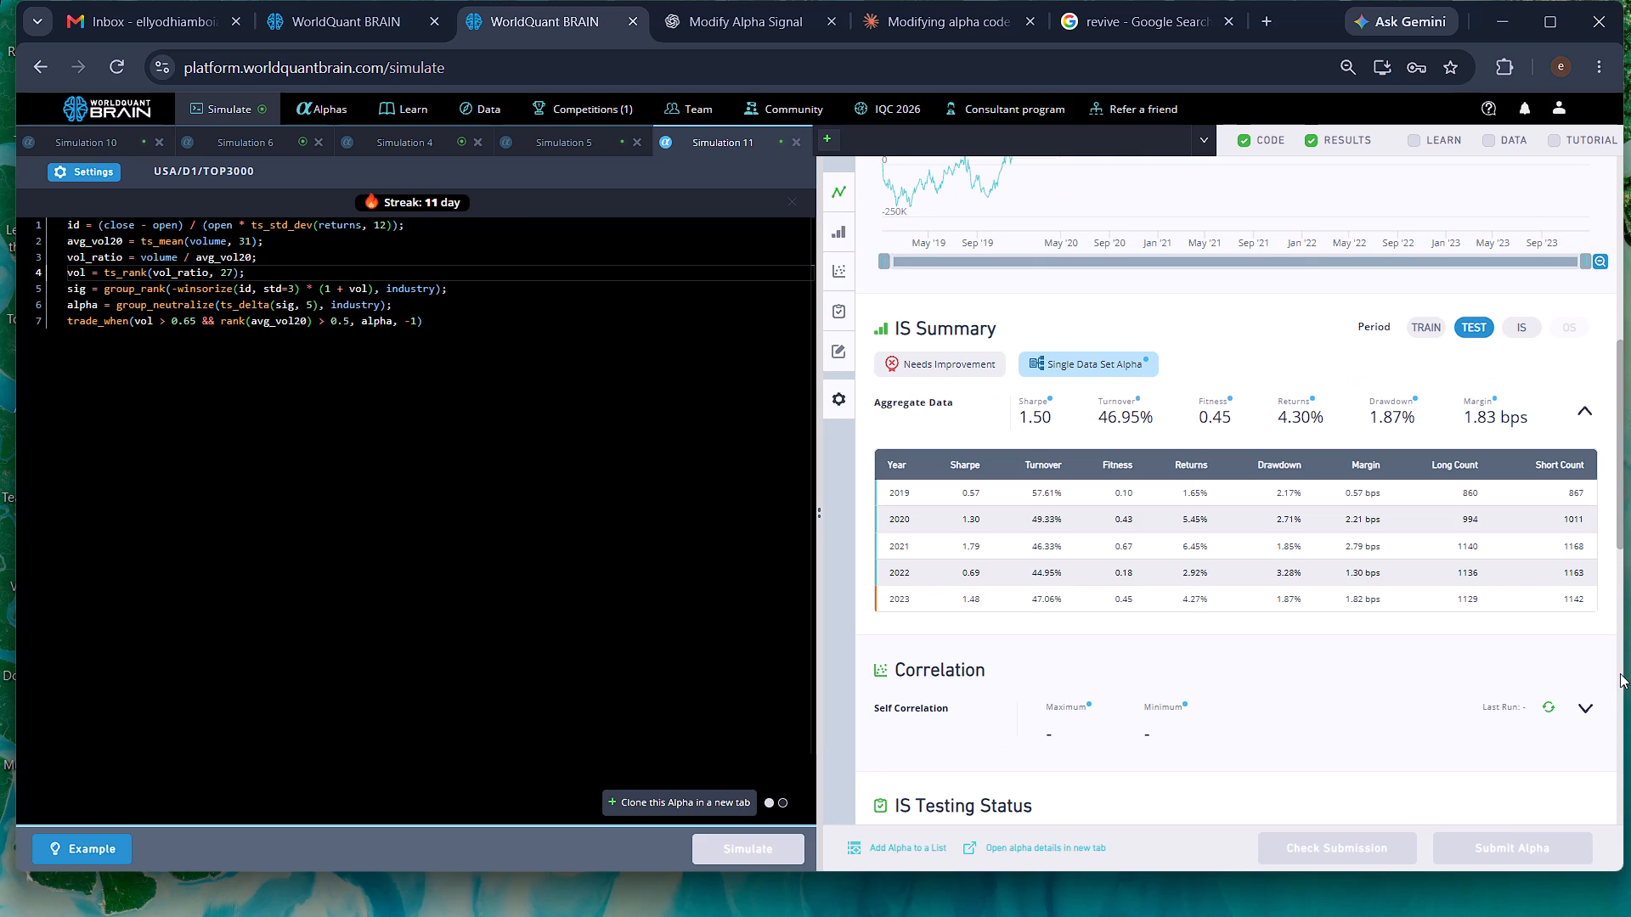
left_click(1620, 673)
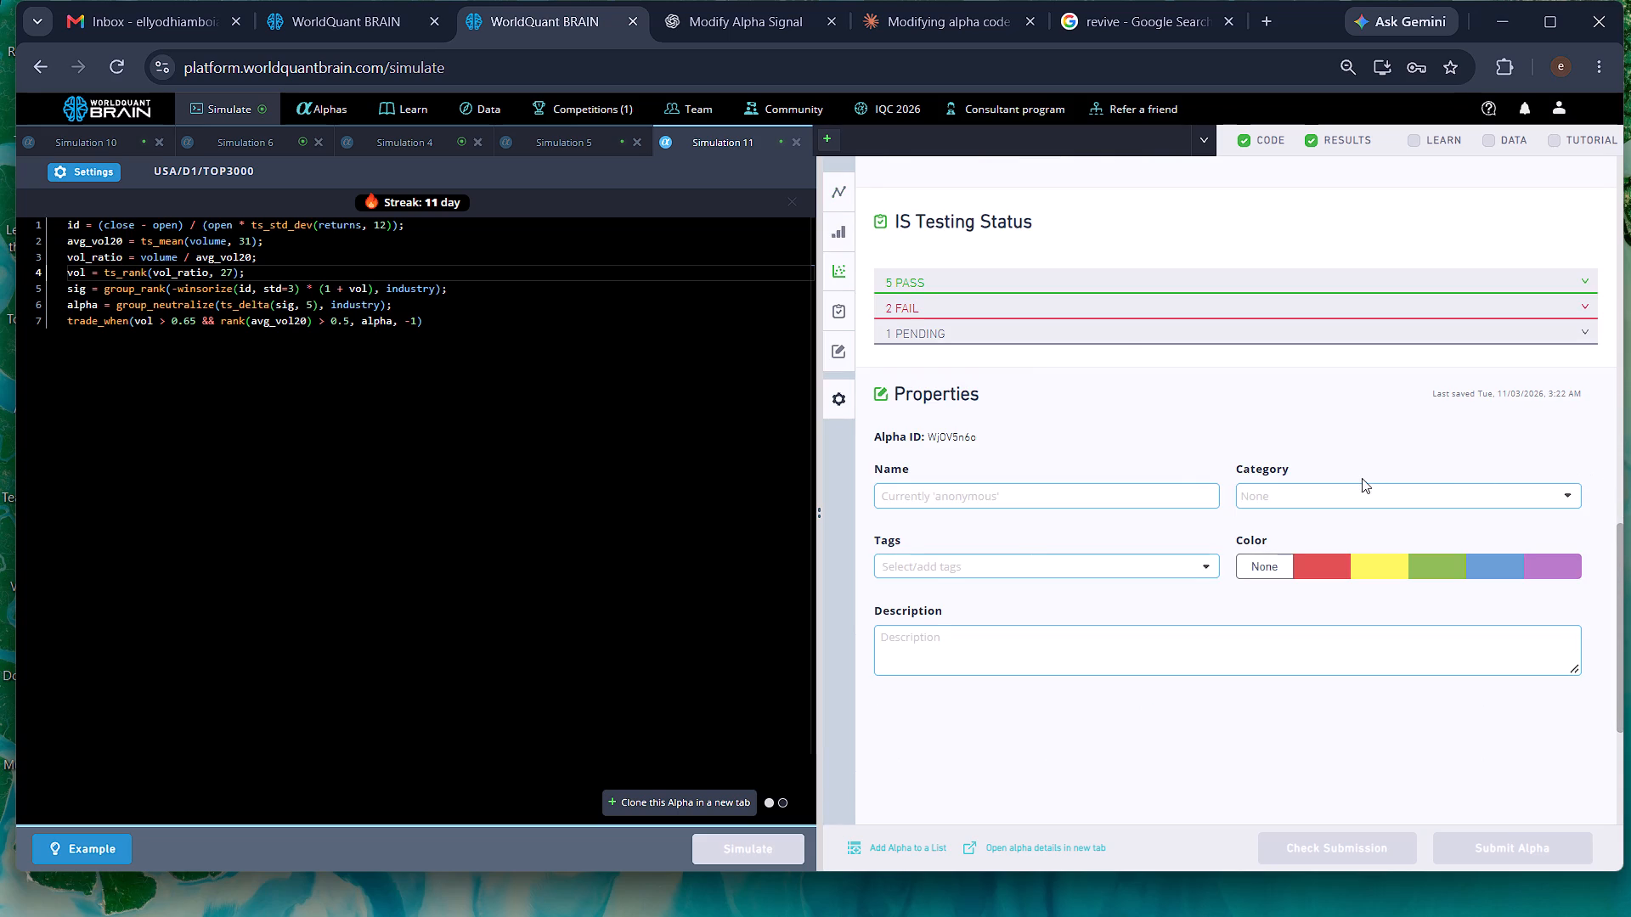
left_click(1065, 303)
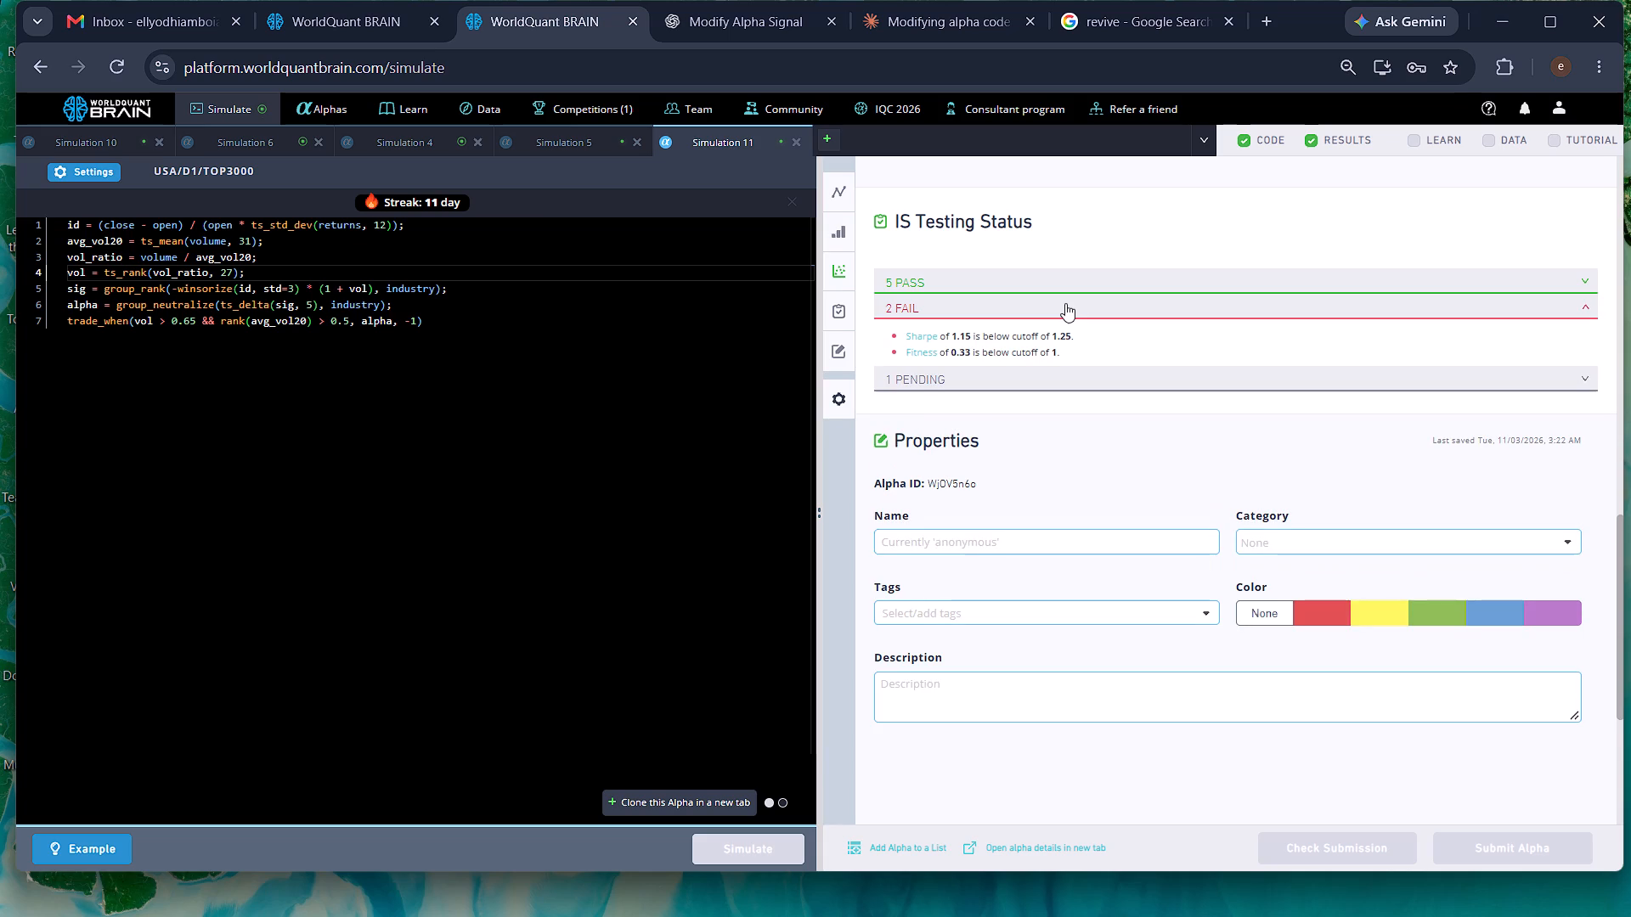
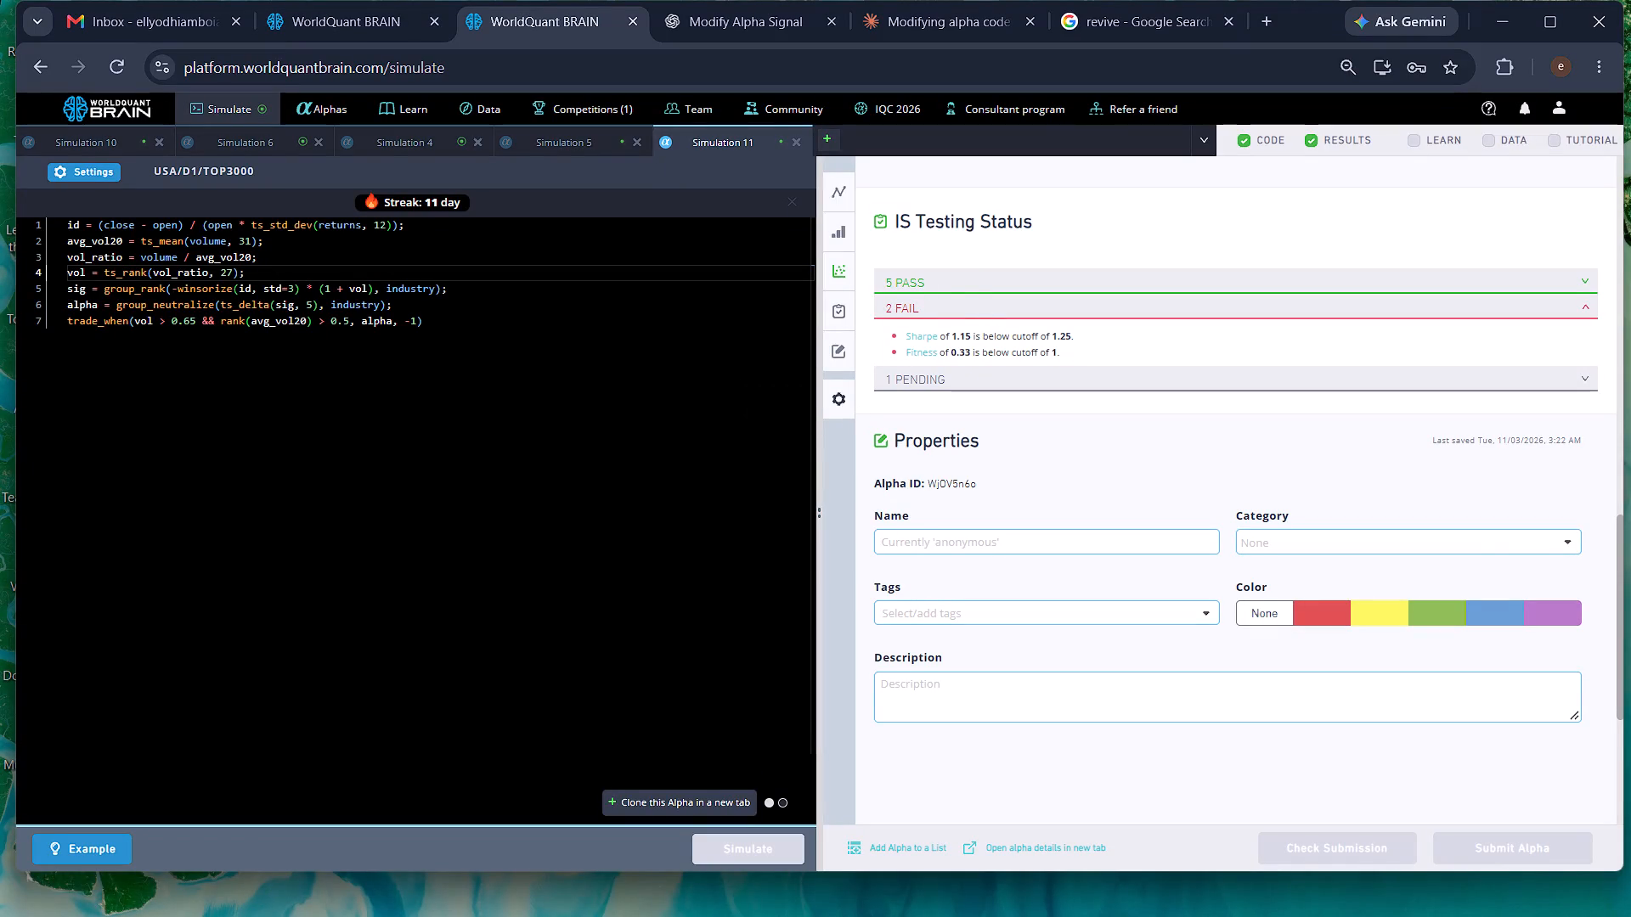
Try to submit the alpha from Simulation 5.
left_click(583, 157)
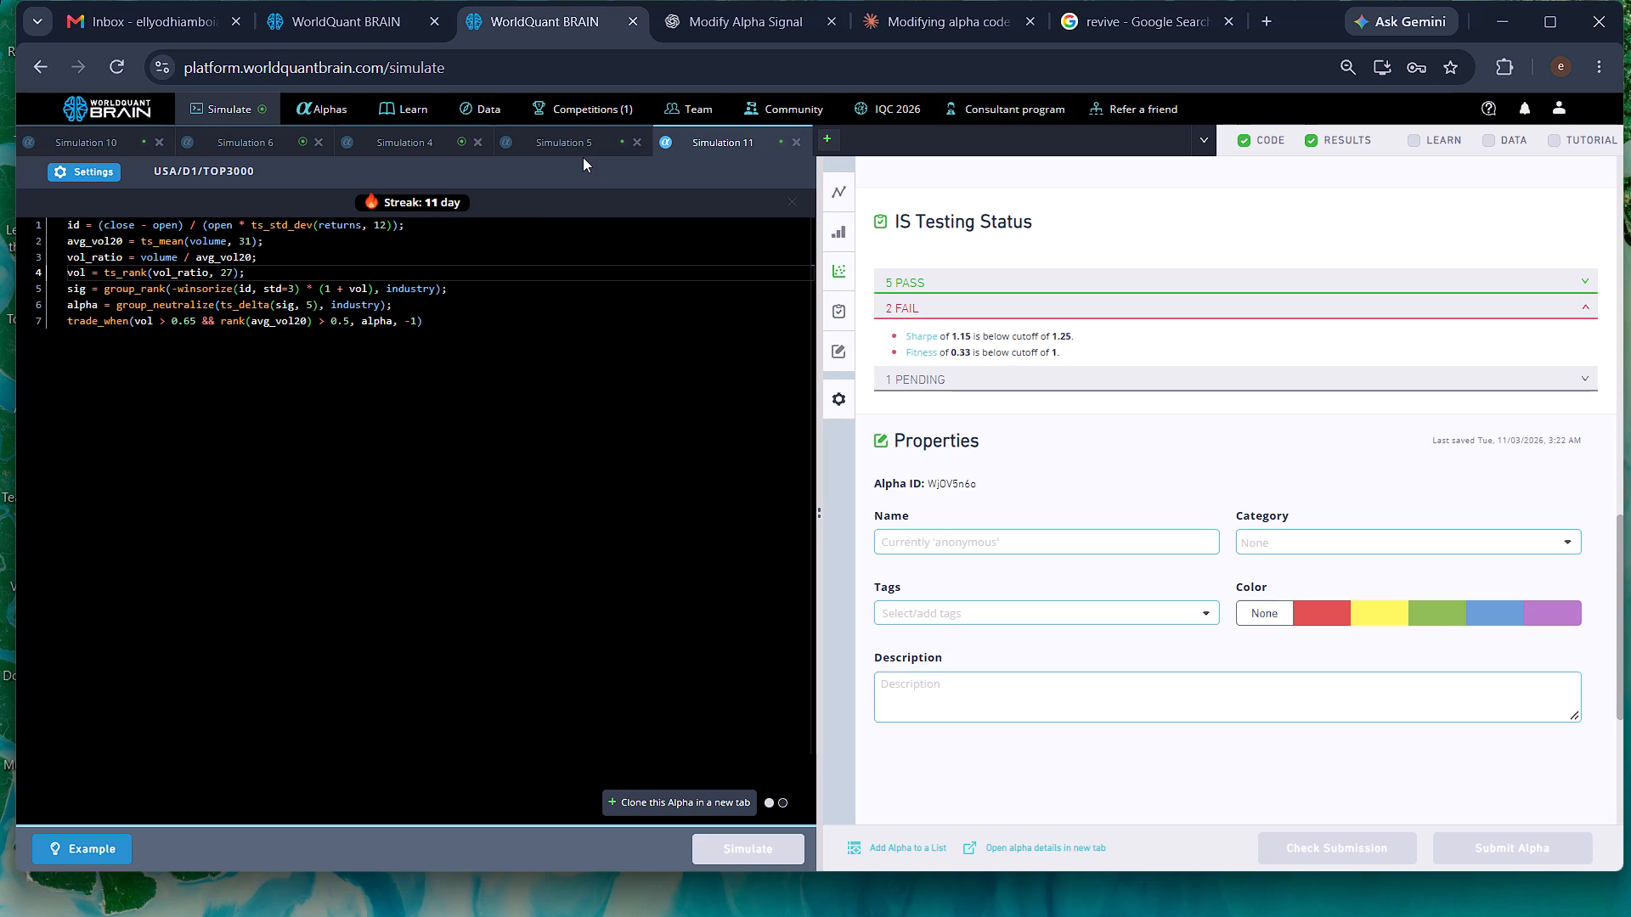
left_click(571, 147)
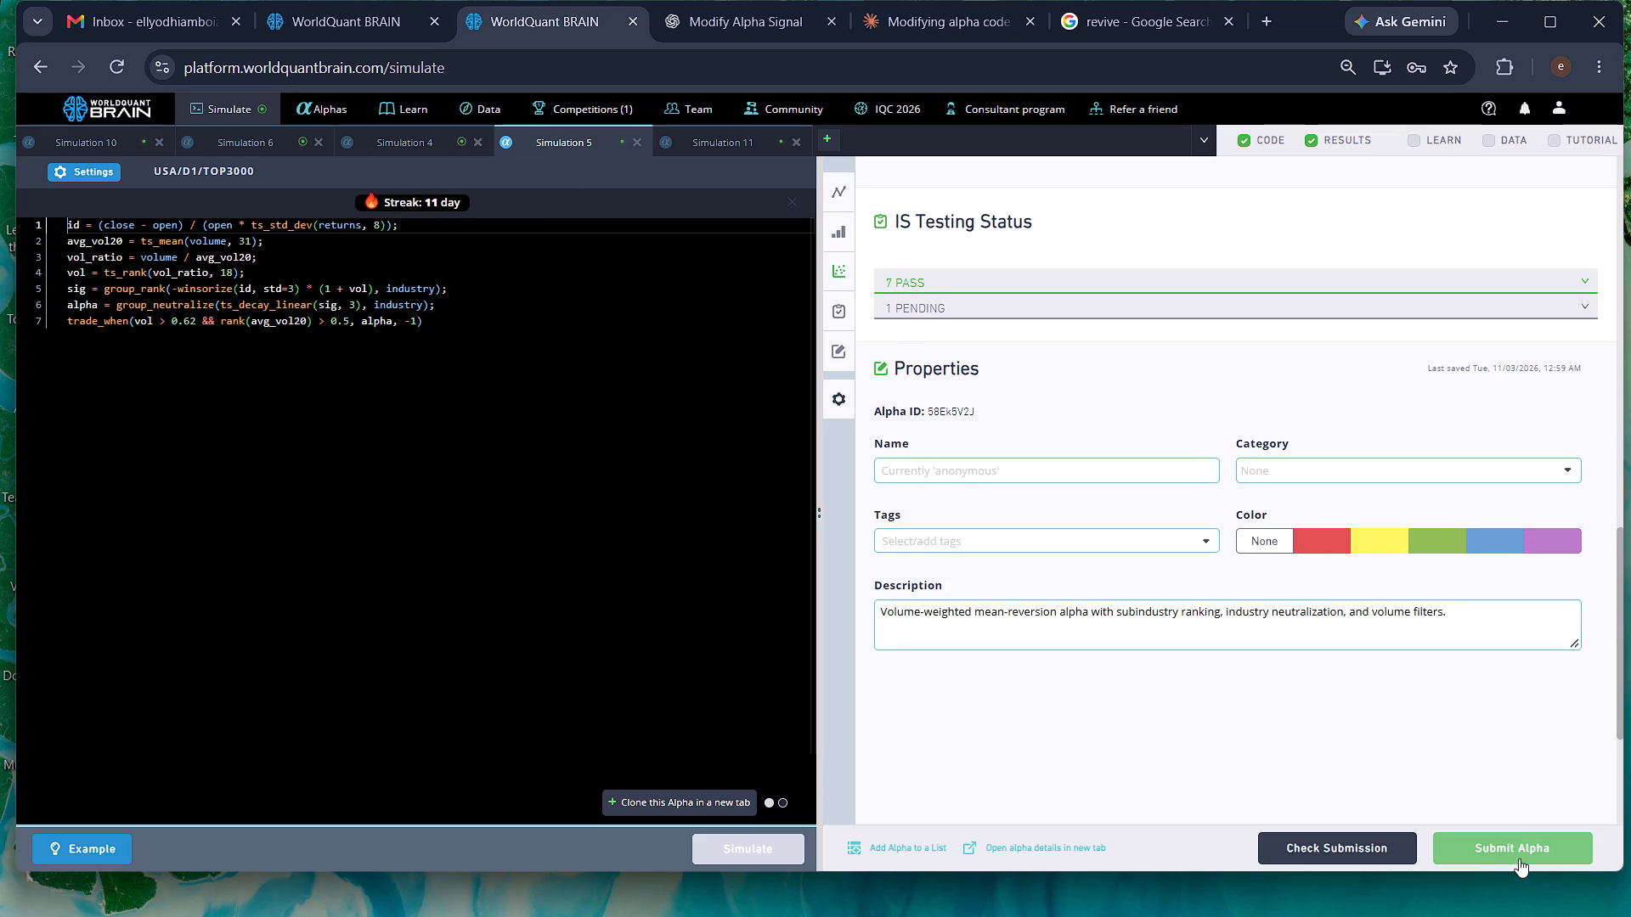
left_click(1481, 841)
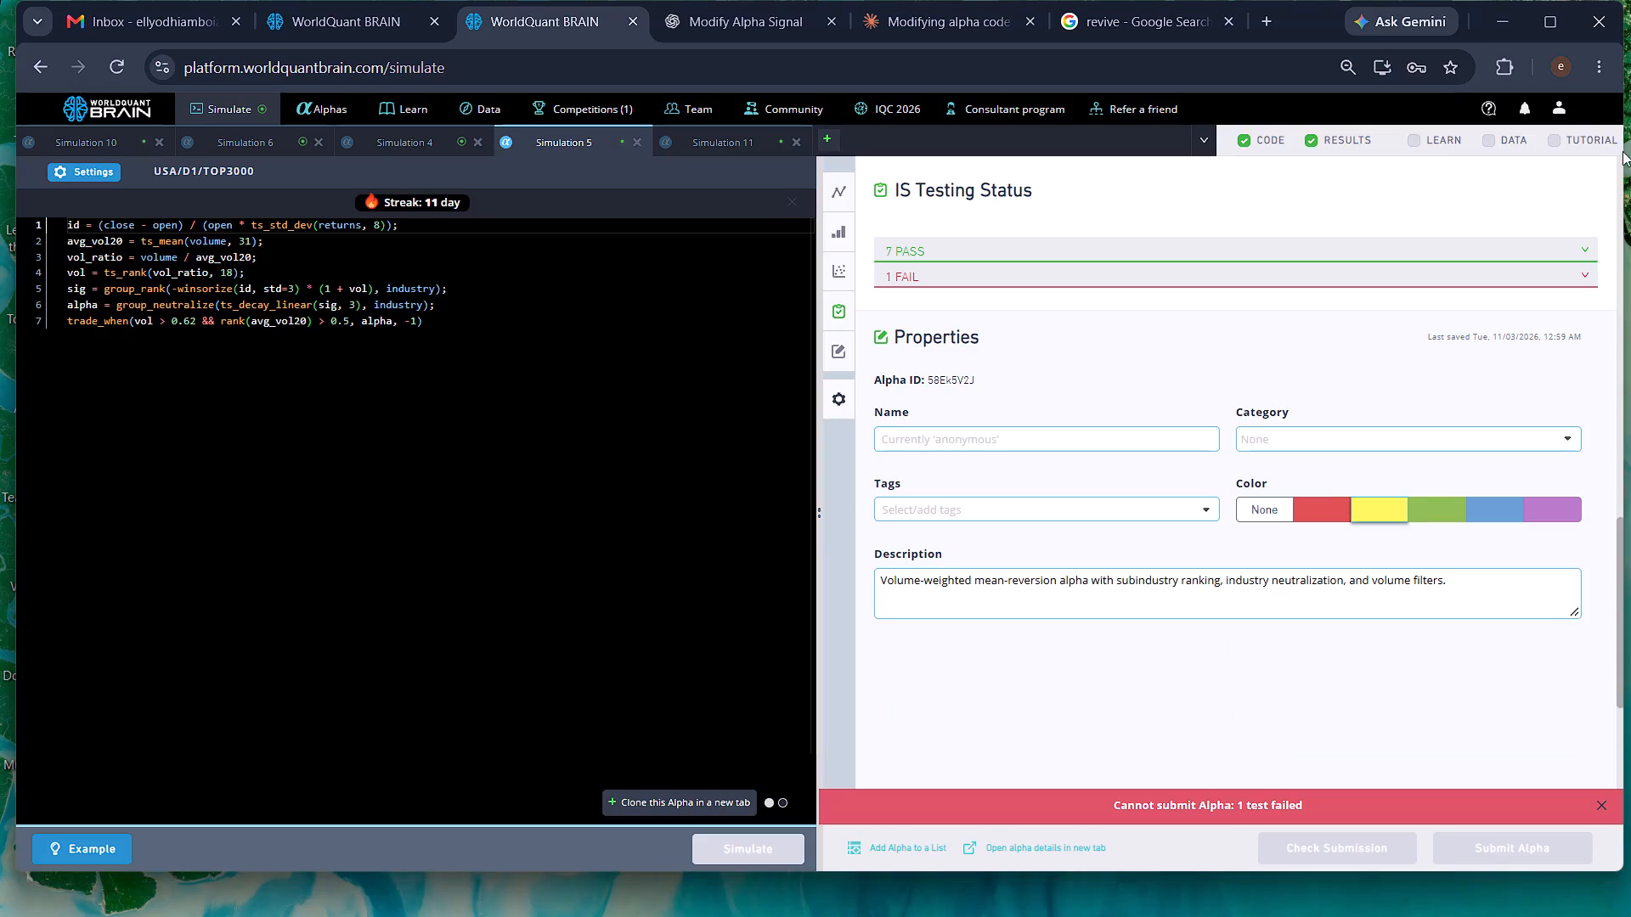
Open the first Duncan Chrome profile and restore its recently closed window of 15 tabs.
left_click(1553, 78)
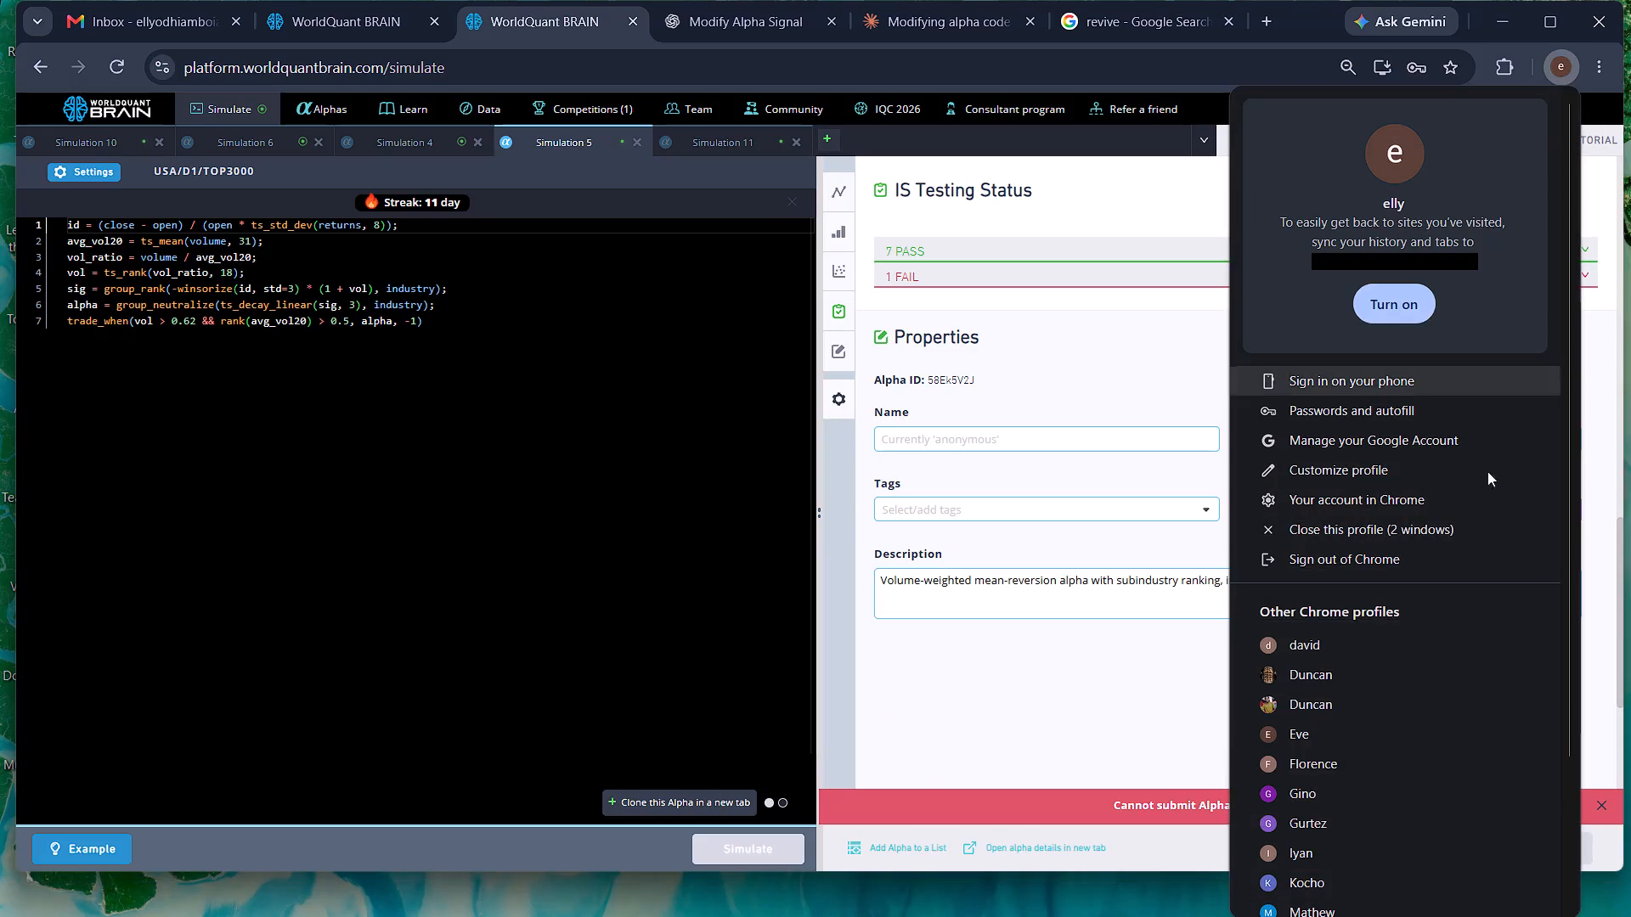
left_click(1403, 668)
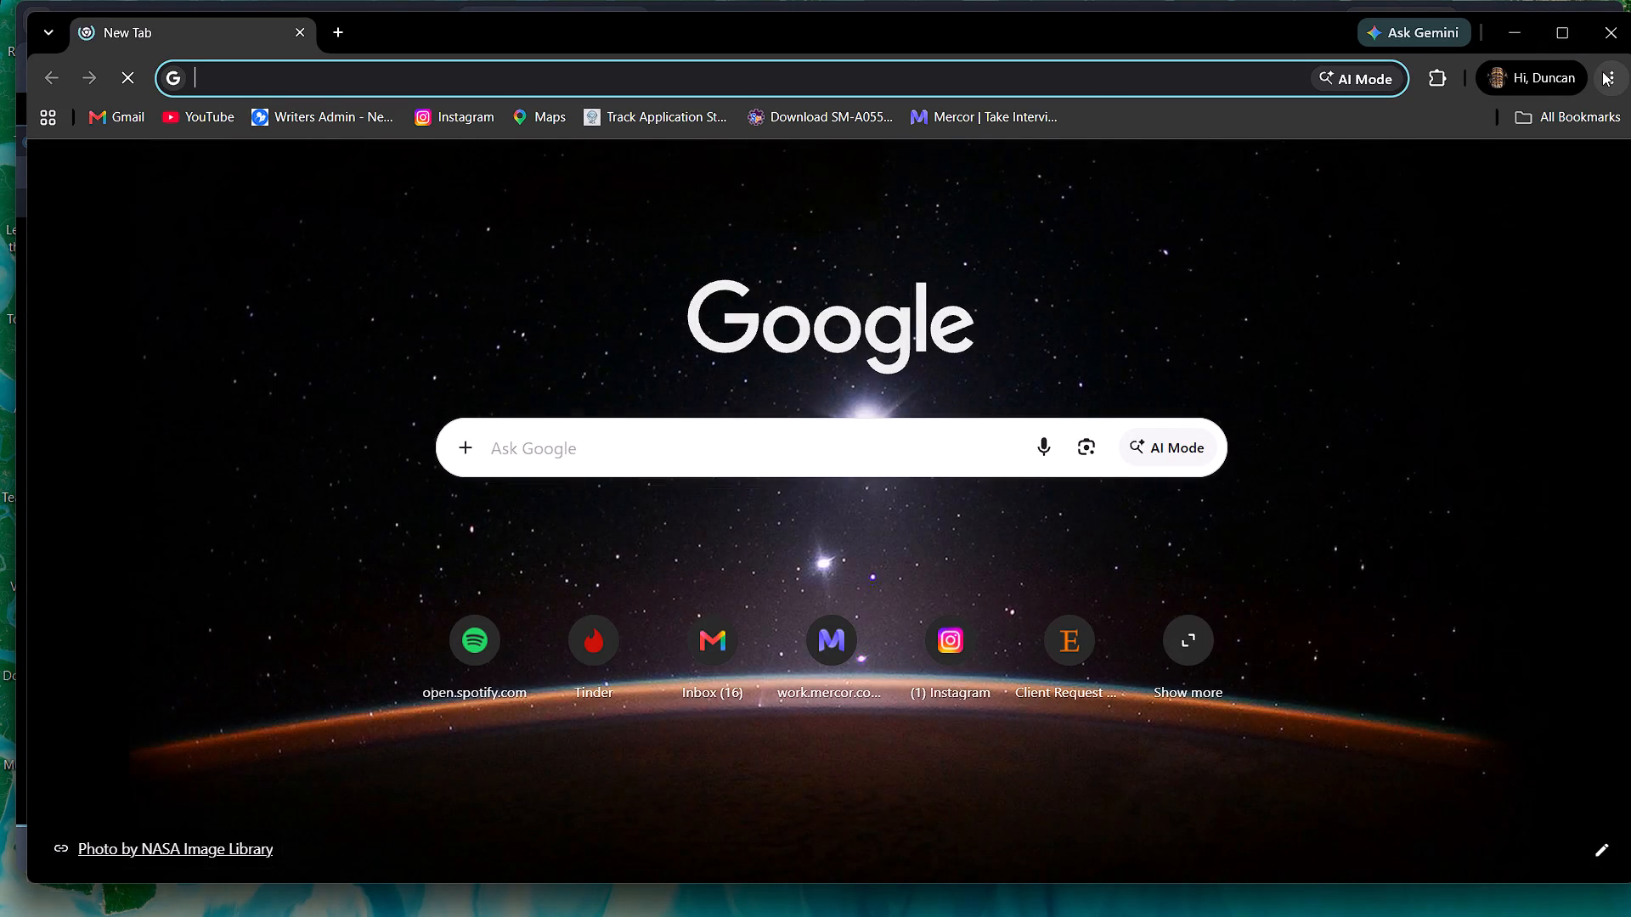
left_click(1602, 71)
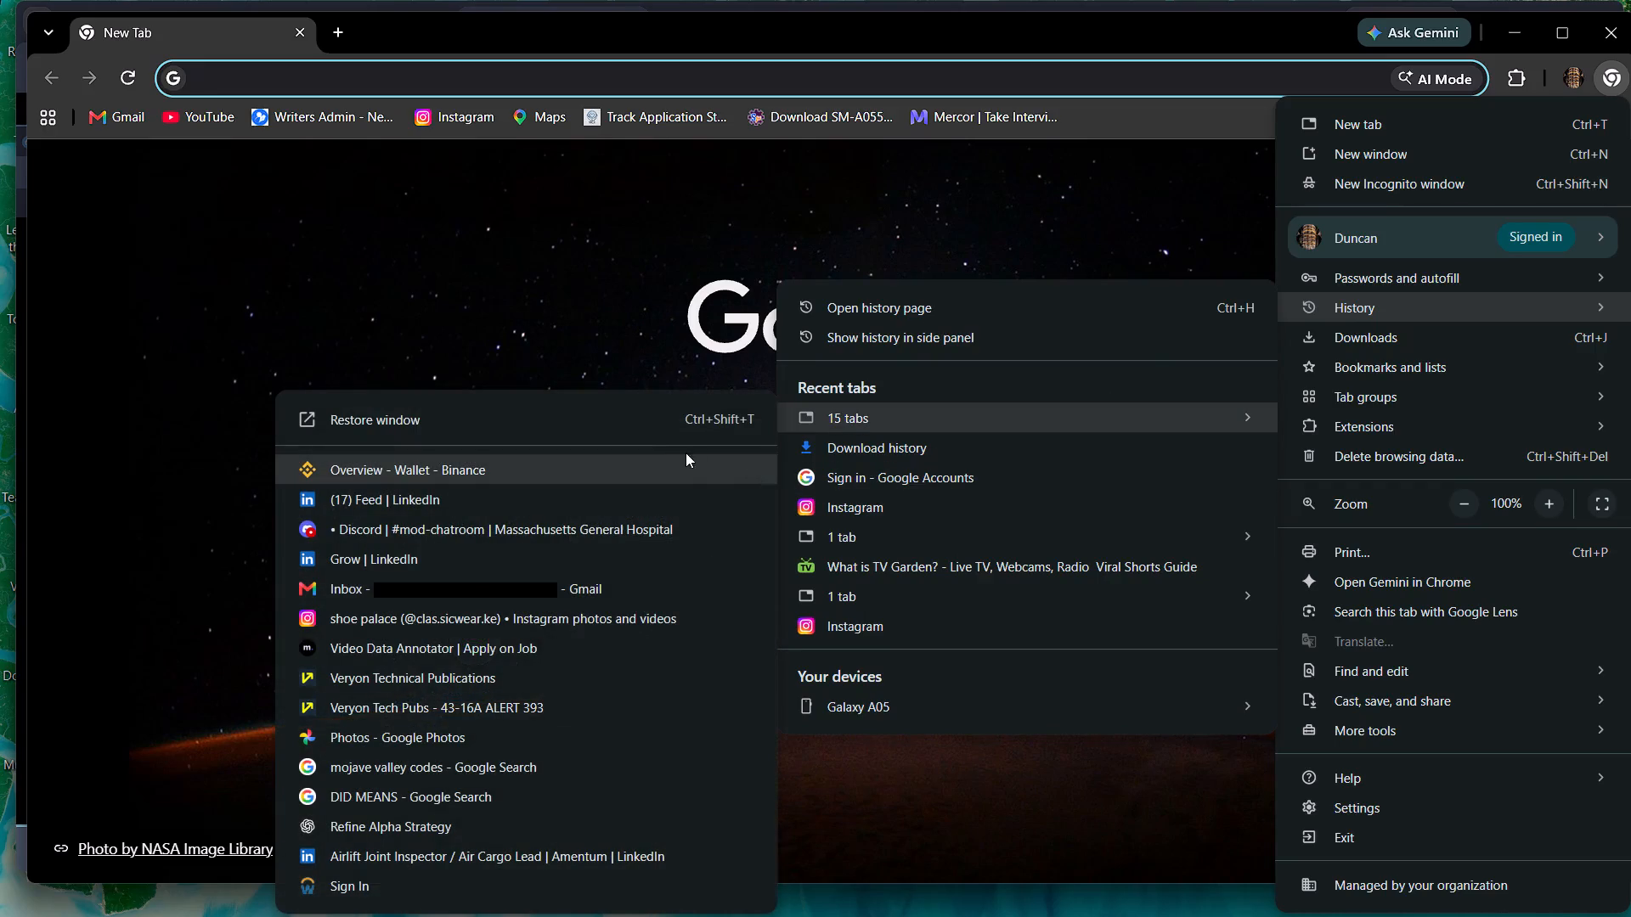
left_click(662, 417)
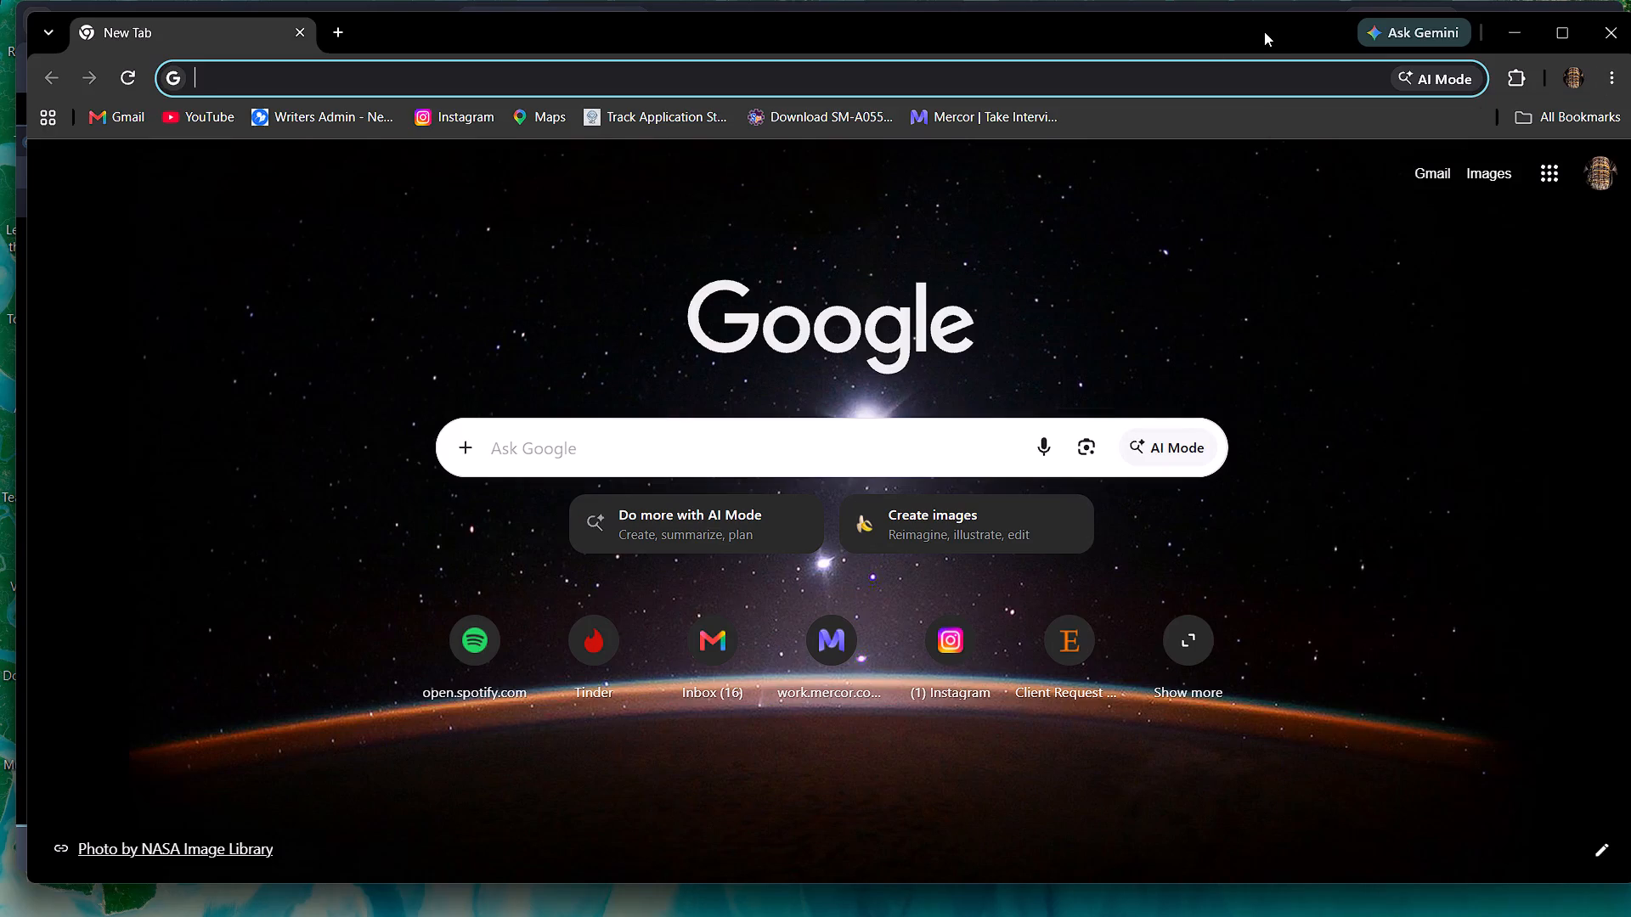
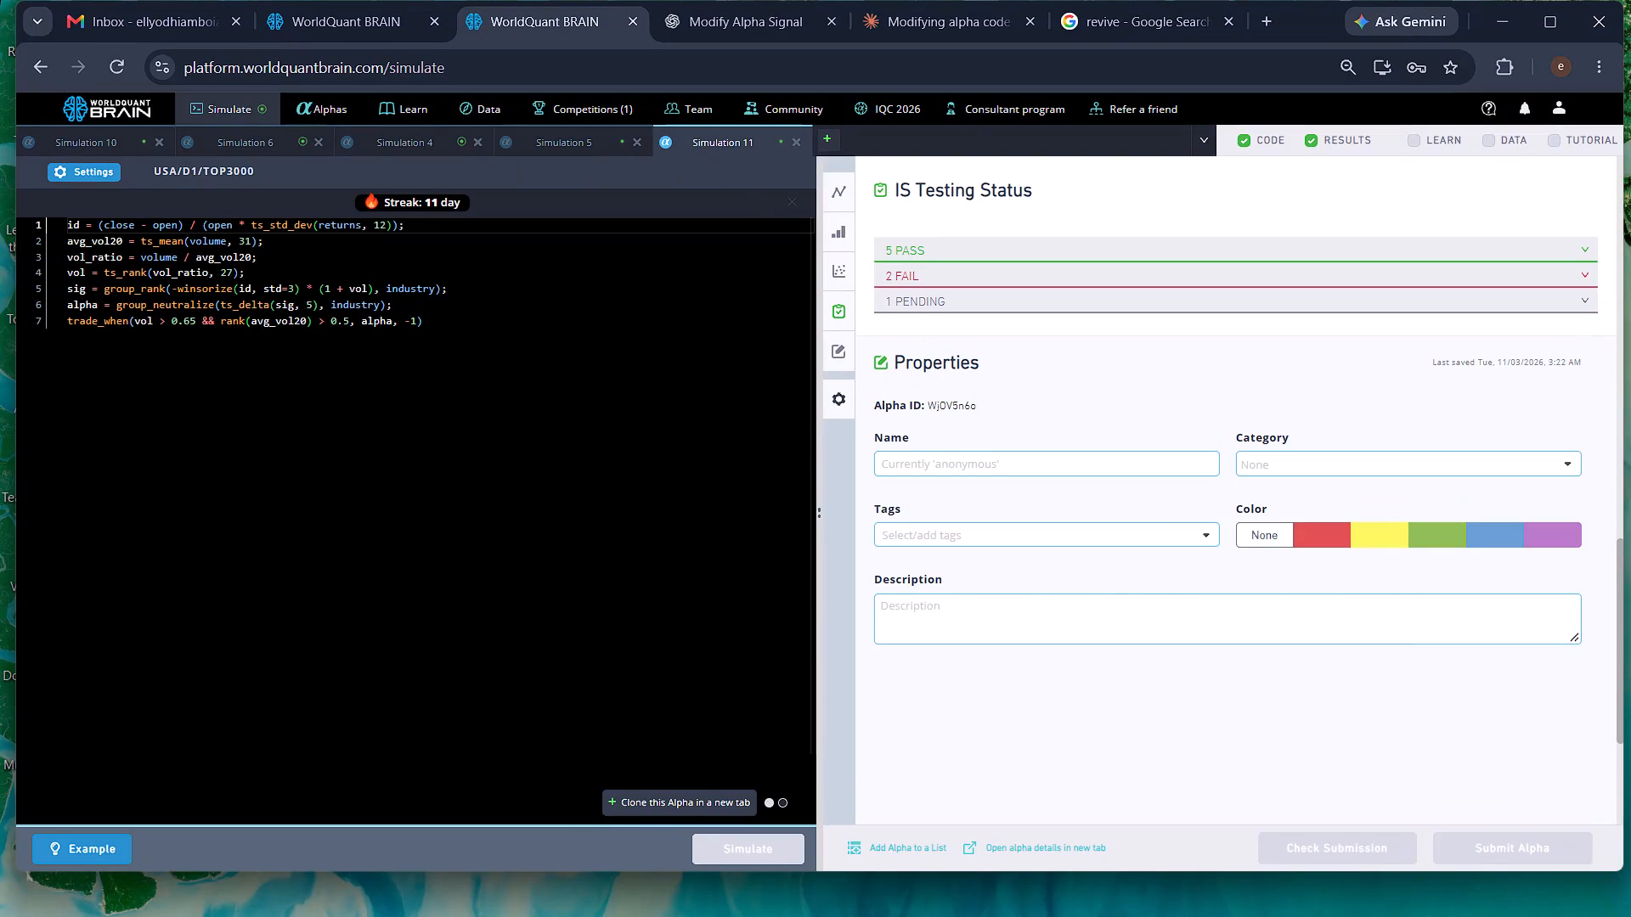
Examine the failed IS testing checks of Simulation 11 and Simulation 4, showing the test period for Simulation 4.
left_click(1030, 278)
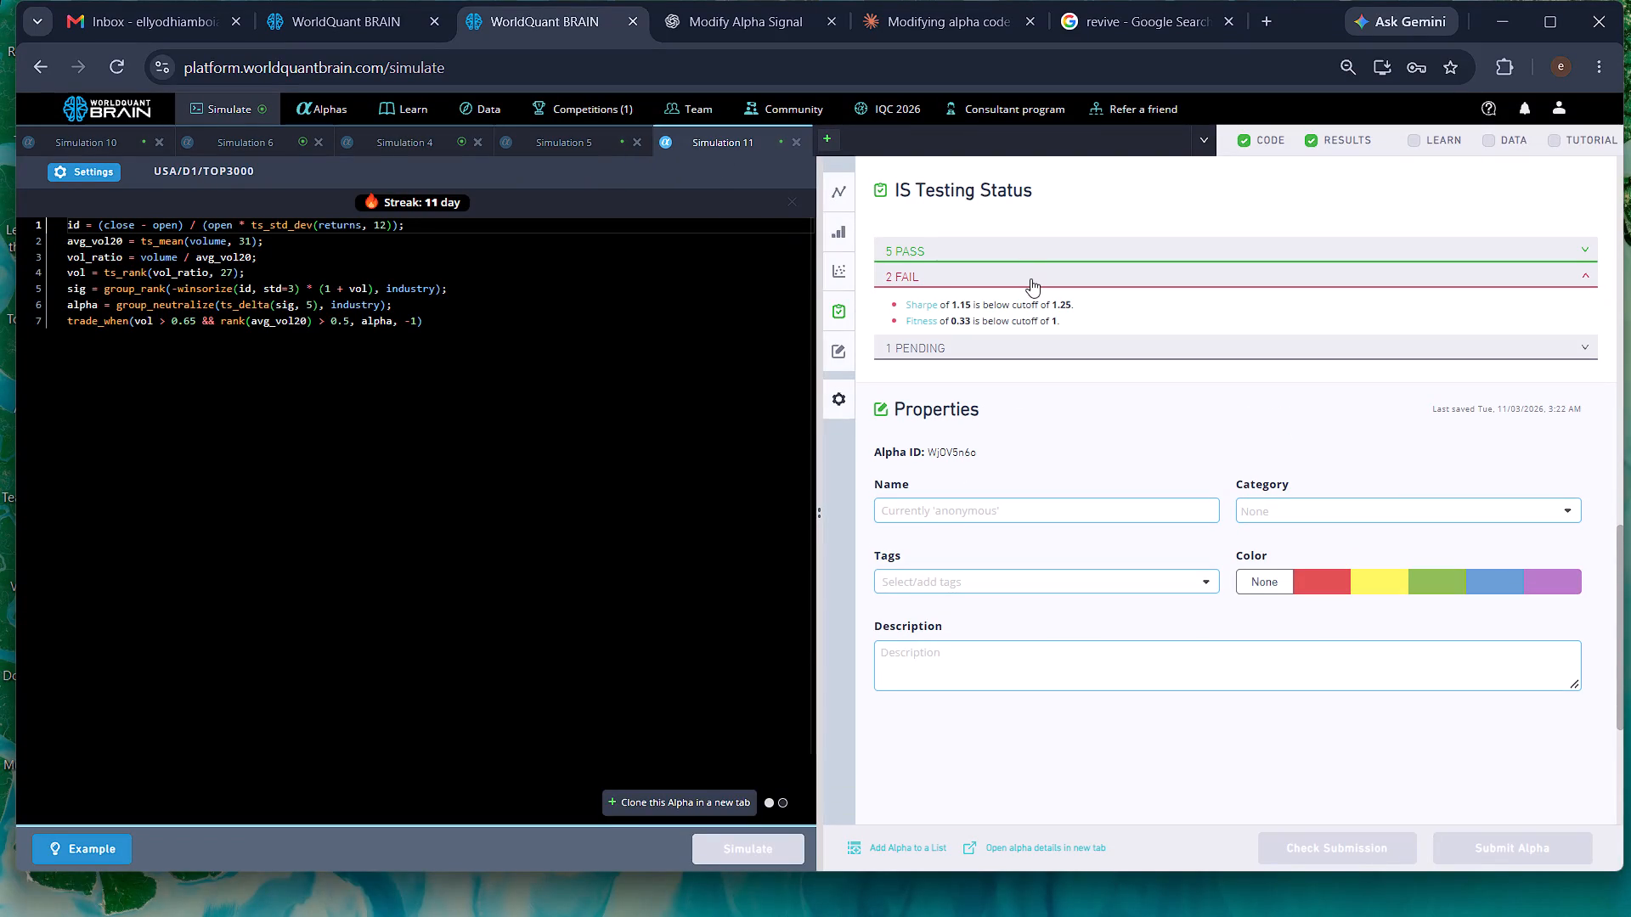
left_click(387, 142)
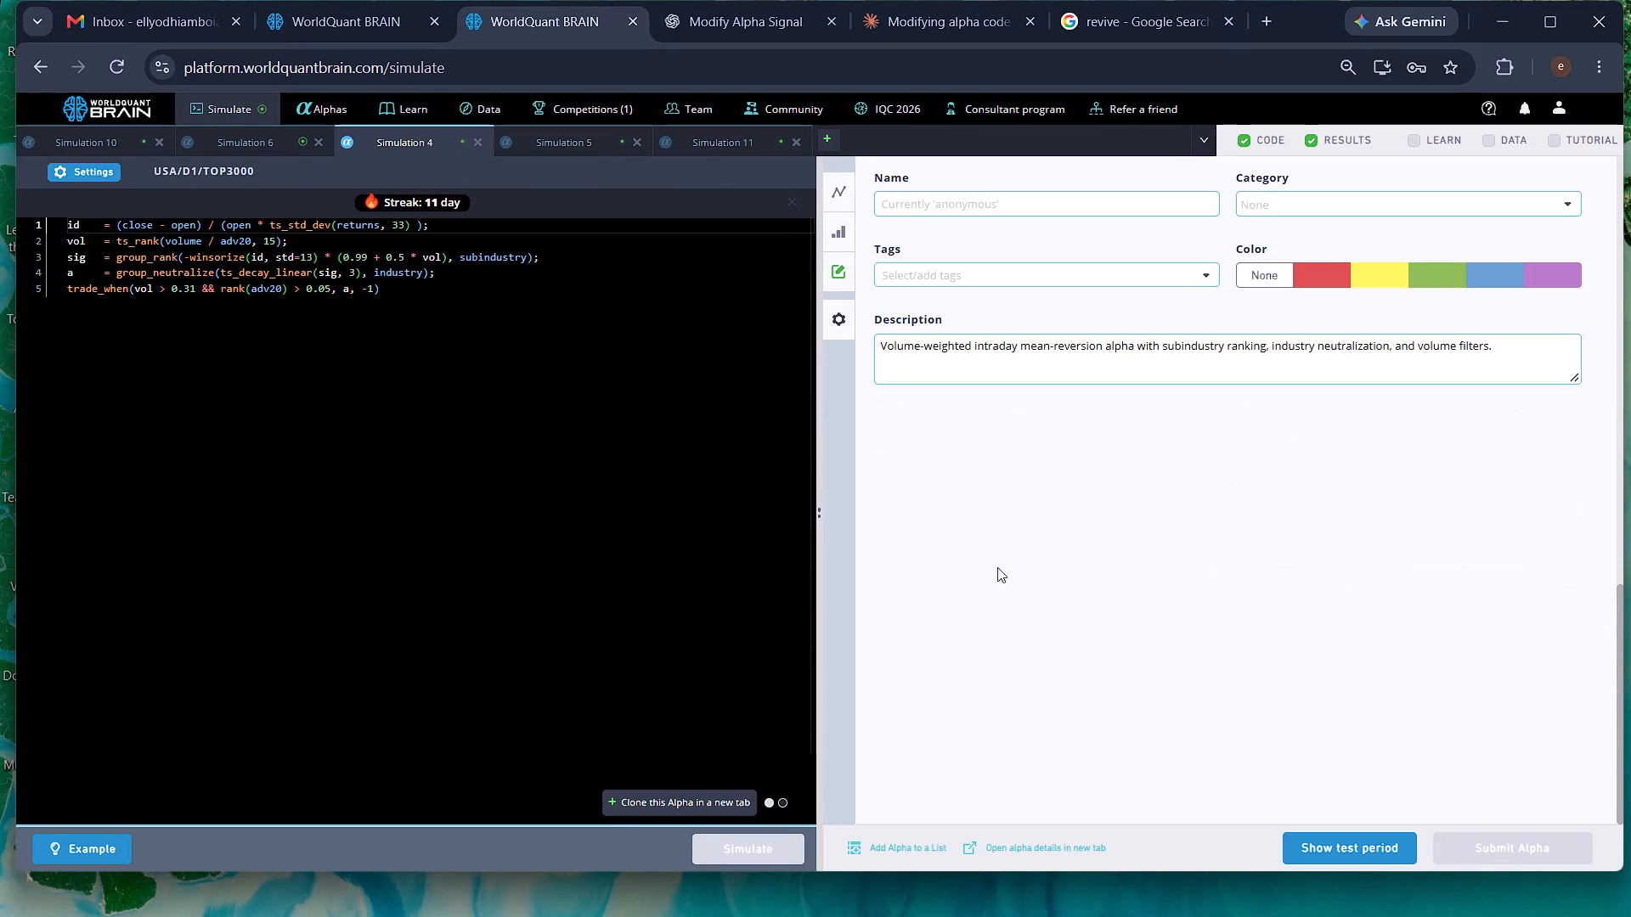
left_click(1311, 848)
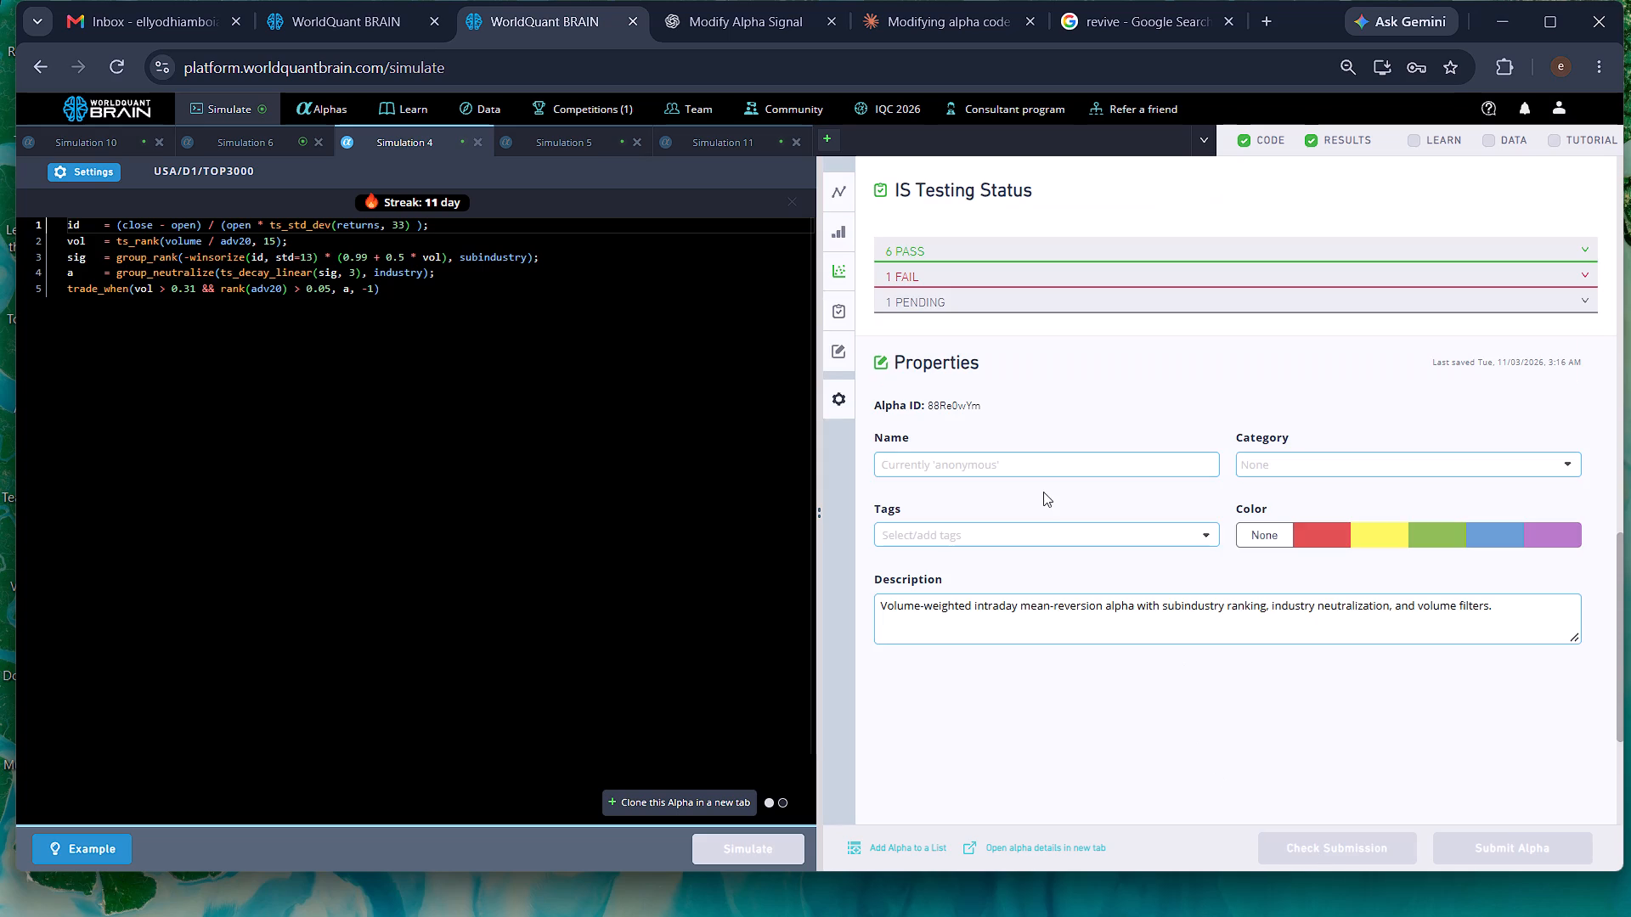
left_click(984, 282)
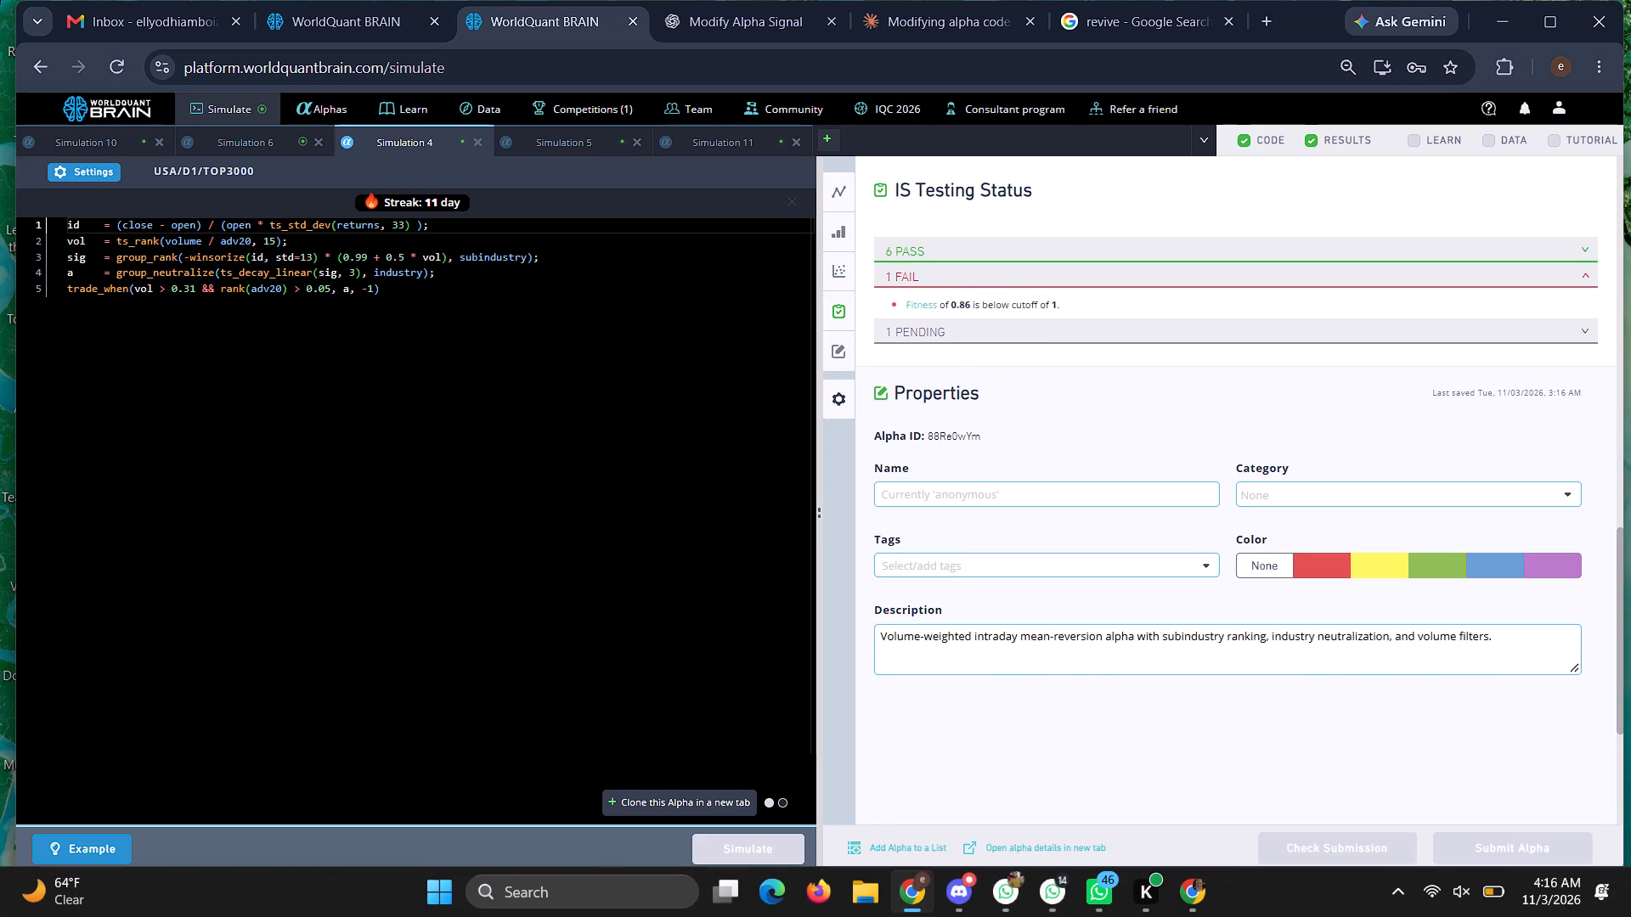
Shut down the computer from Windows.
left_click(419, 898)
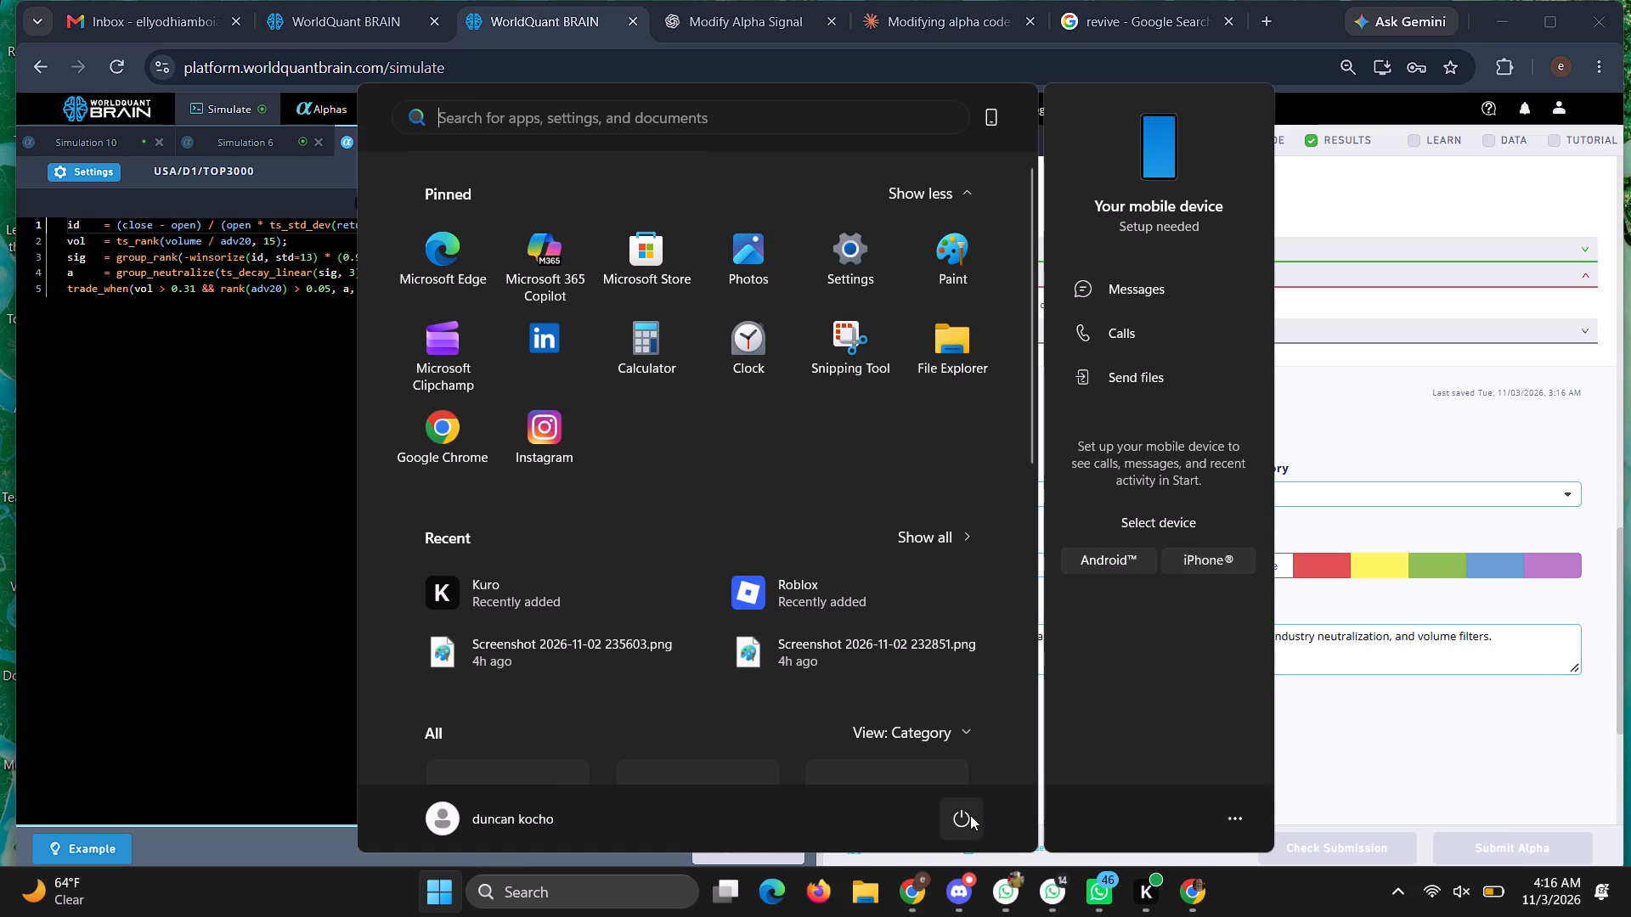
left_click(970, 815)
left_click(968, 736)
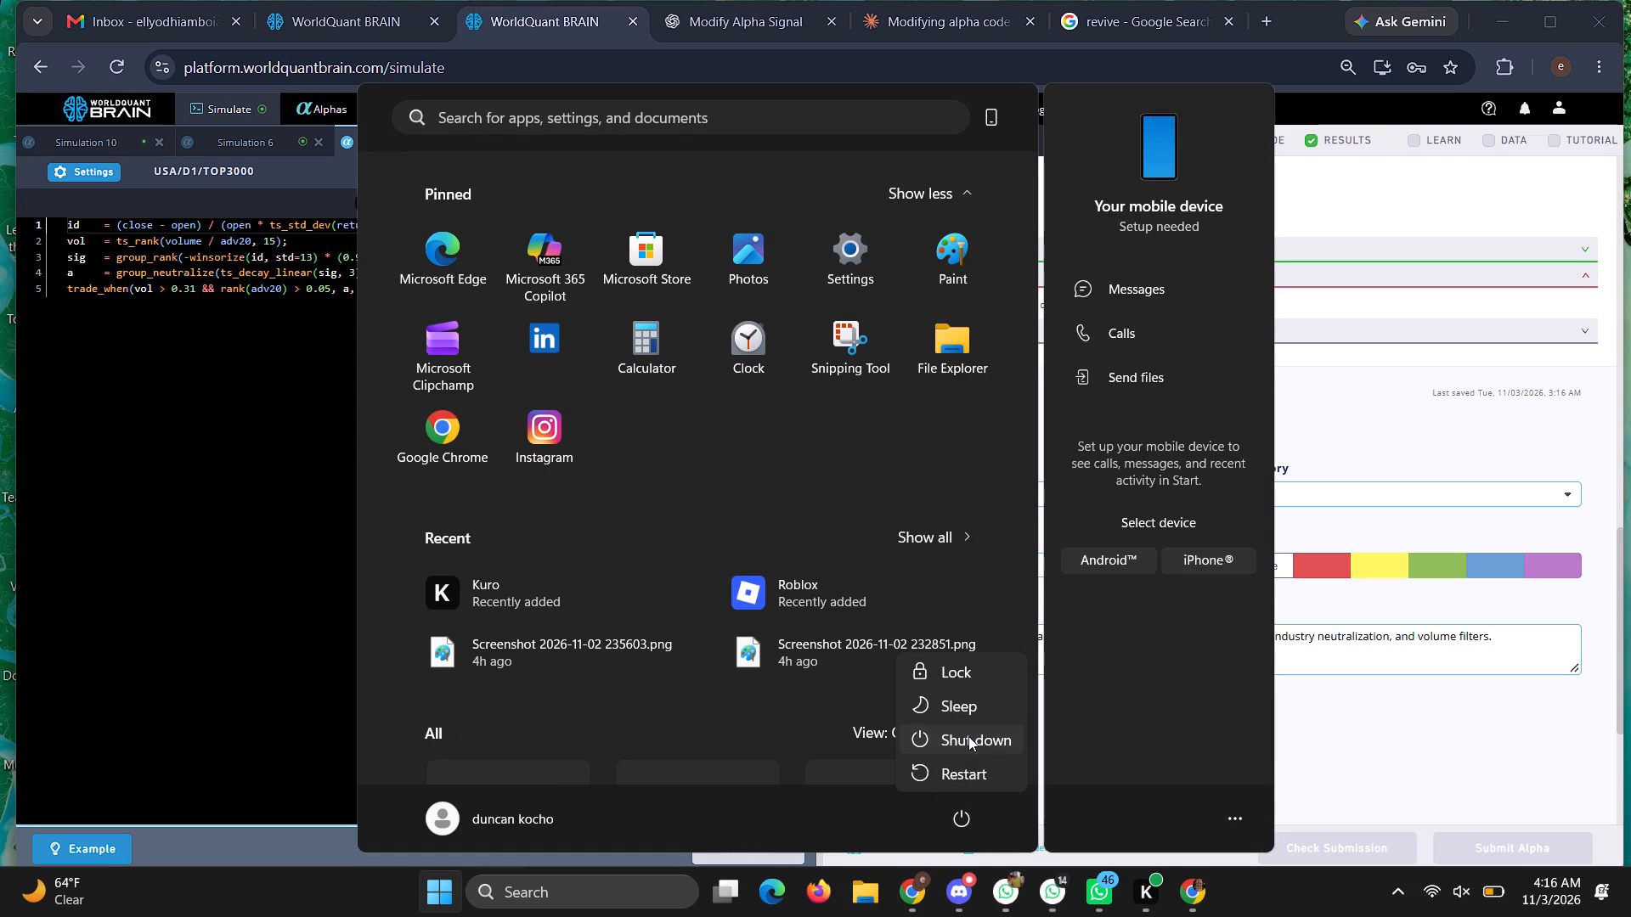